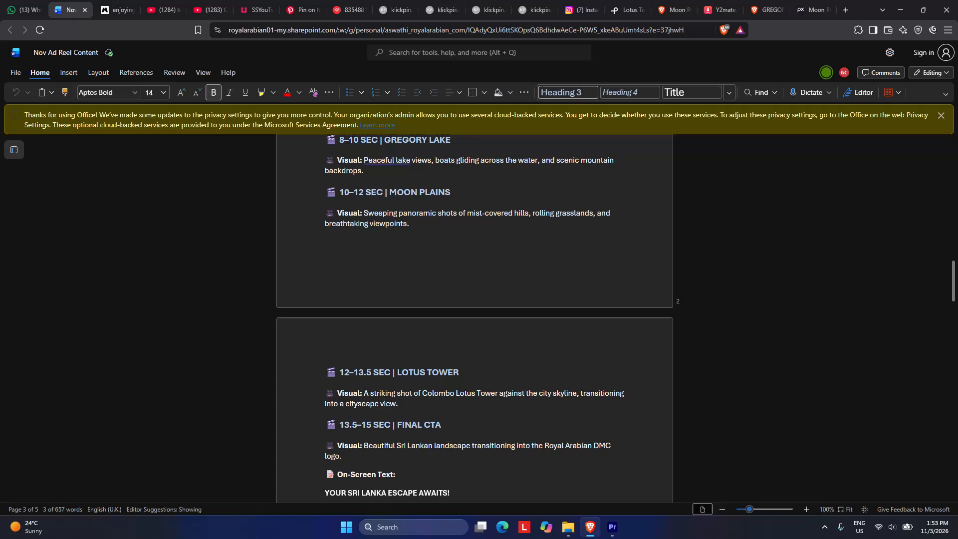
Switch to File Explorer and look over the video and image files in the Downloads folder.
{"action": "left_click", "coordinate": [559, 527]}
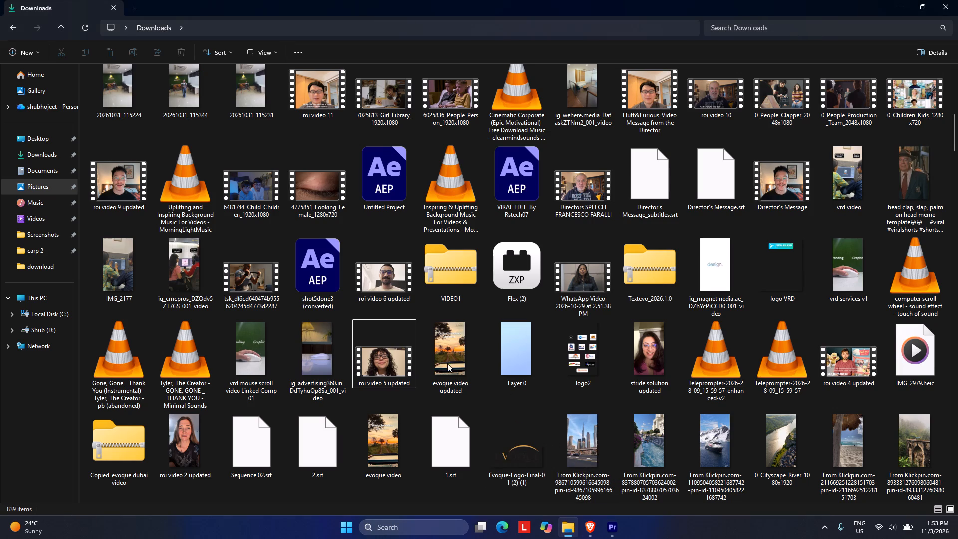
{"action": "left_click", "coordinate": [40, 420]}
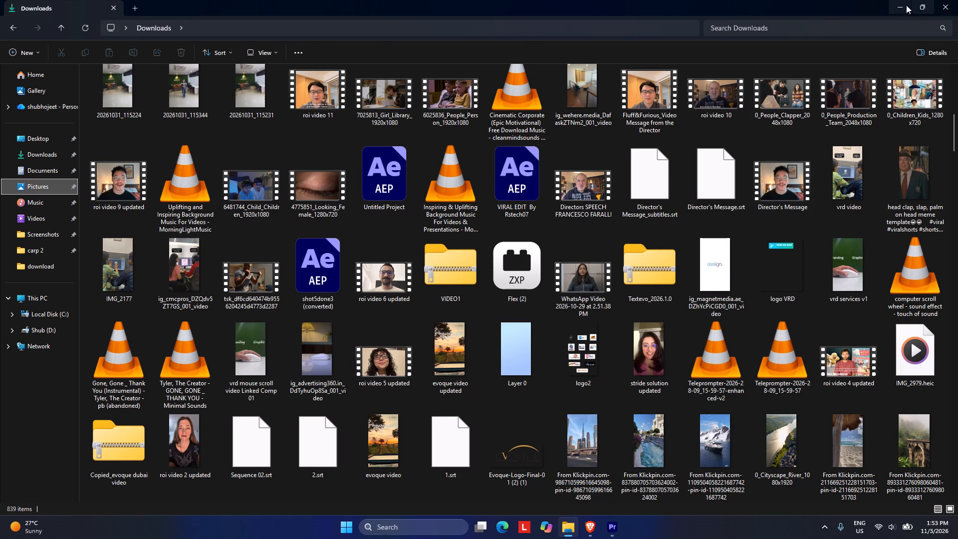
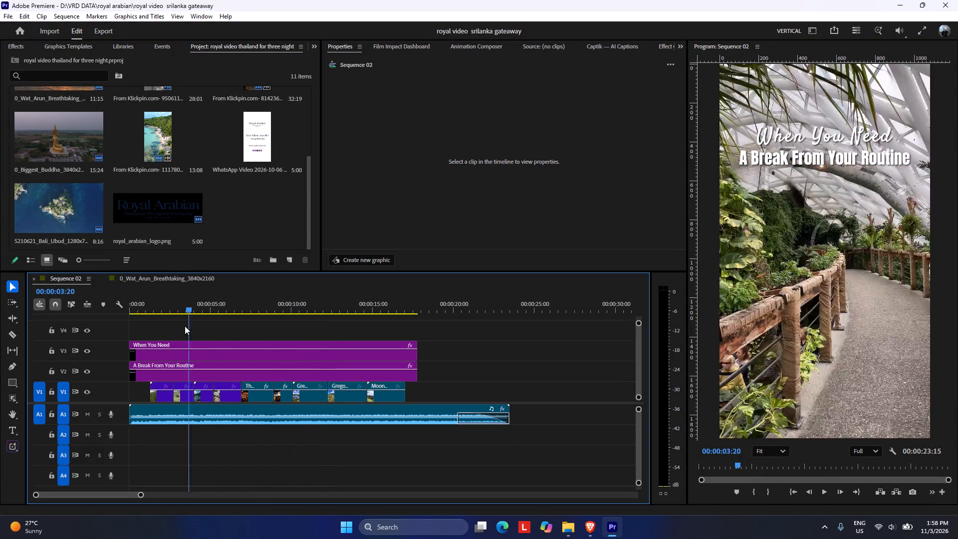
Review the Sequence 02 footage under the opening titles from about 00:00:03:20 to 00:00:08:15.
{"action": "left_click_drag", "start_coordinate": [185, 326], "coordinate": [260, 326]}
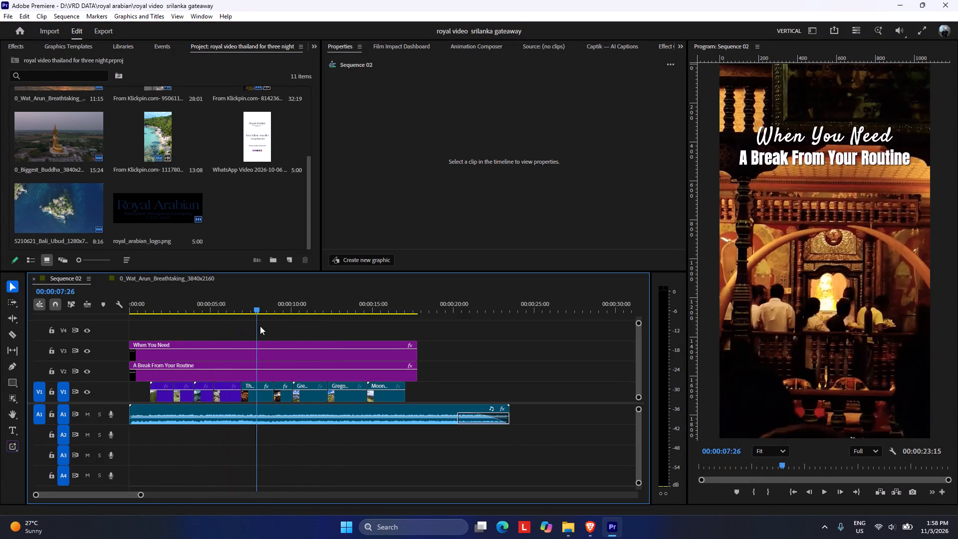
{"action": "left_click_drag", "start_coordinate": [260, 326], "coordinate": [268, 325]}
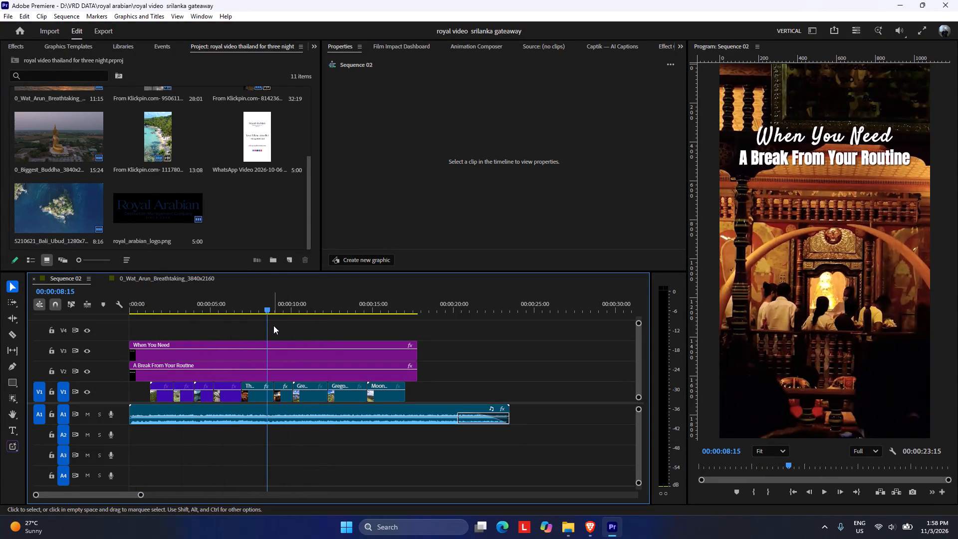
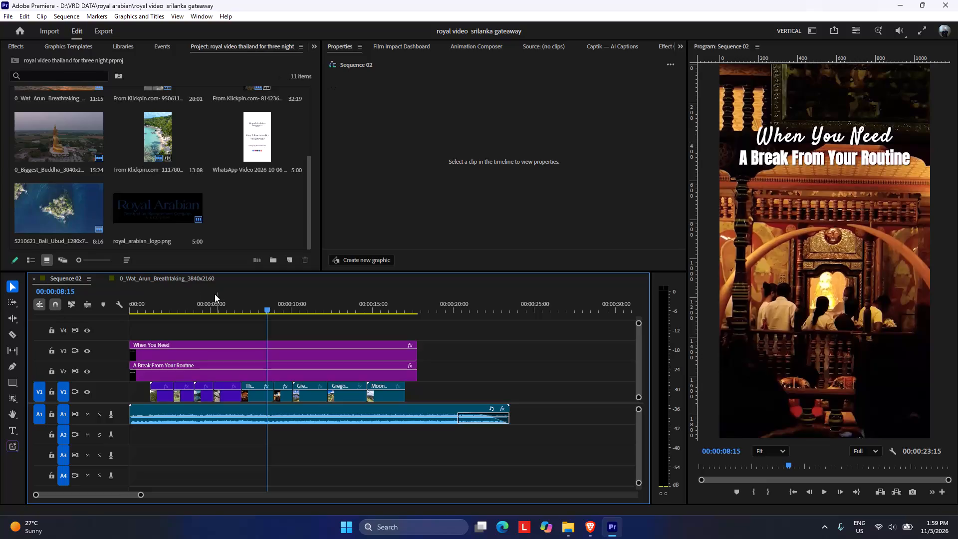
Move the Sequence 02 playhead back to 00:00:01:07, near the start of the first footage clip on V1.
{"action": "left_click_drag", "start_coordinate": [225, 304], "coordinate": [150, 318]}
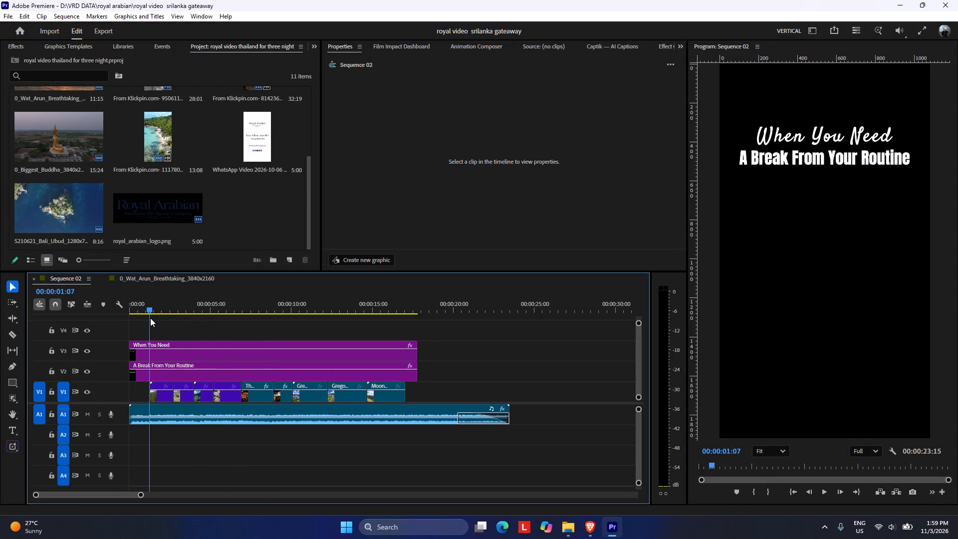
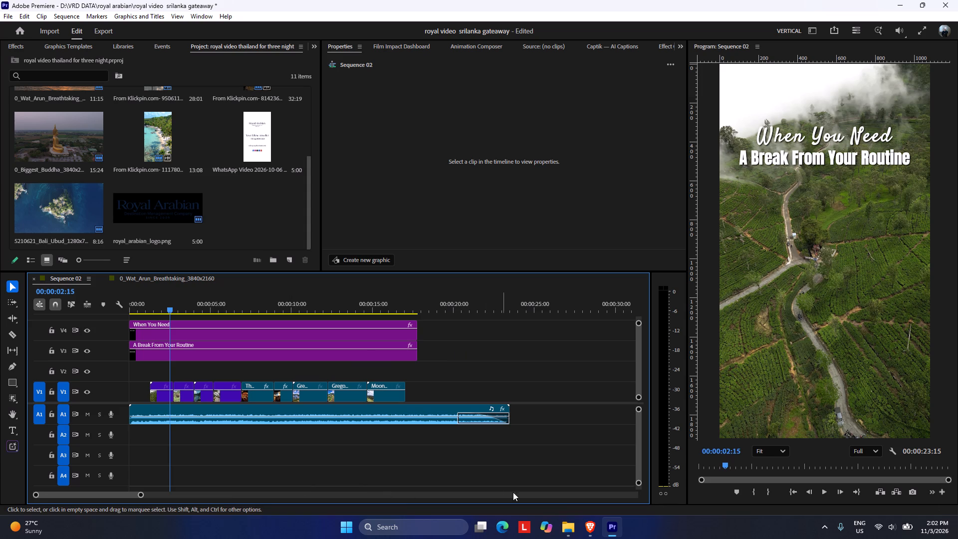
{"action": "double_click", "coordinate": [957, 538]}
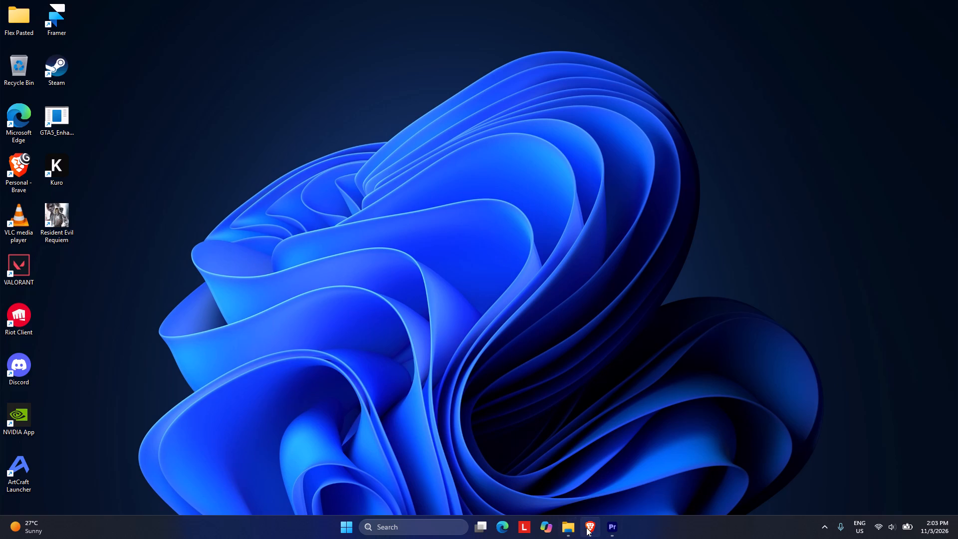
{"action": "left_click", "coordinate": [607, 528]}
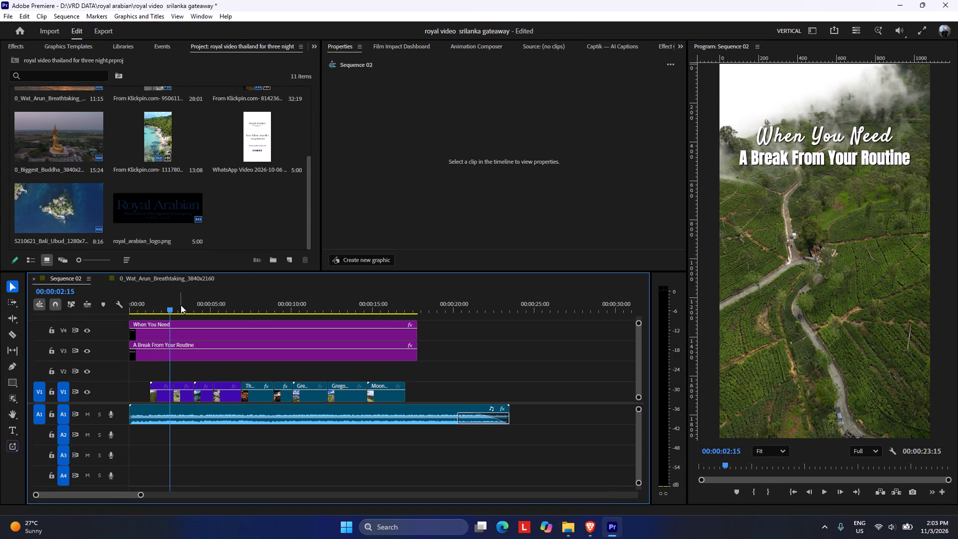
Scrub the Sequence 02 playhead forward to 00:00:04:06 to preview the river footage under the opening titles.
{"action": "left_click_drag", "start_coordinate": [146, 295], "coordinate": [193, 290]}
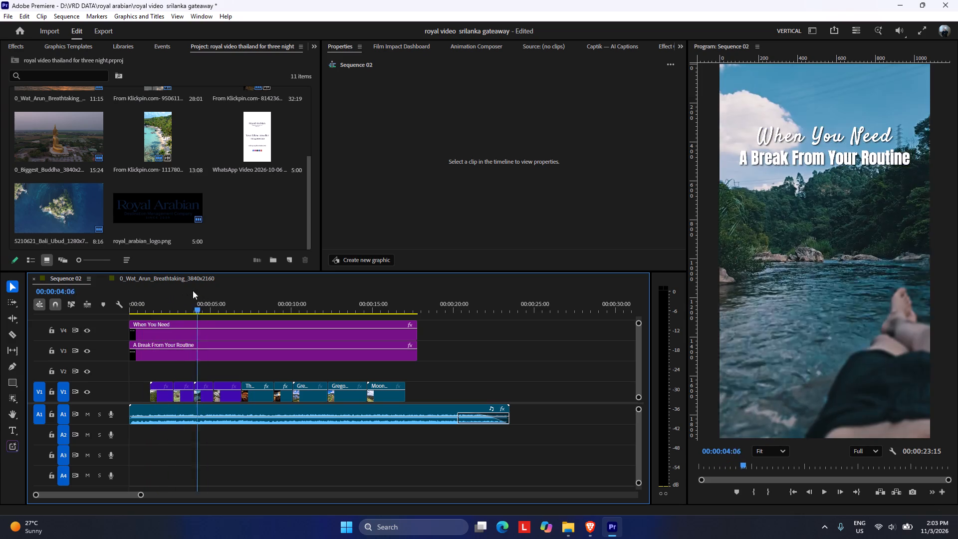
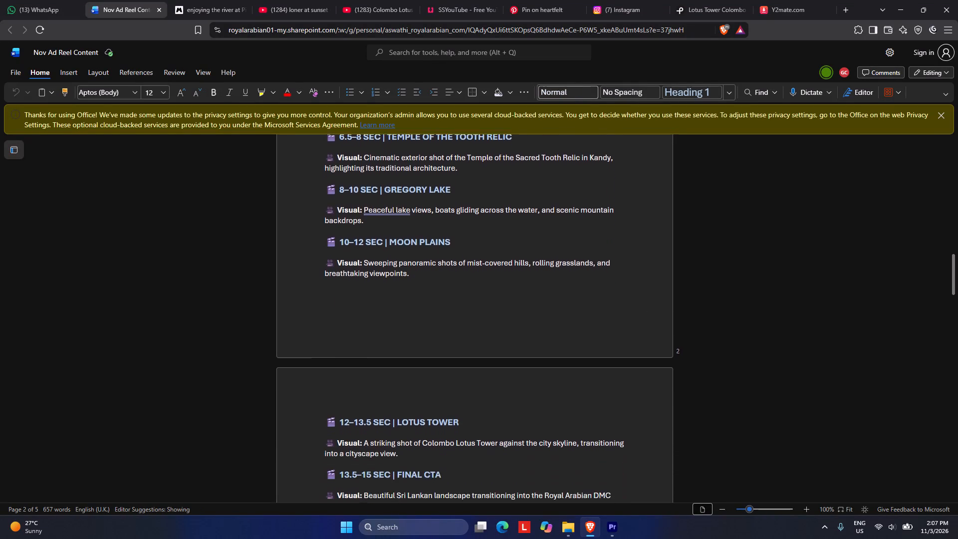
Copy the phrase "olombo Lotus Tower against the city skyline" from the visual description in the script's 12–13.5 SEC Lotus Tower section.
{"action": "scroll", "coordinate": [474, 337], "scroll_direction": "down", "scroll_amount": 2}
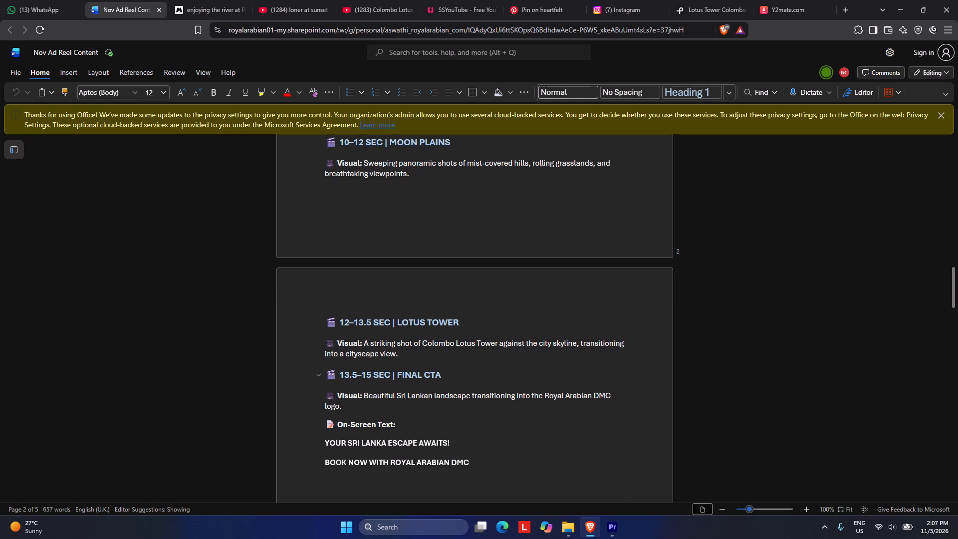
{"action": "scroll", "coordinate": [346, 338], "scroll_direction": "up", "scroll_amount": 1}
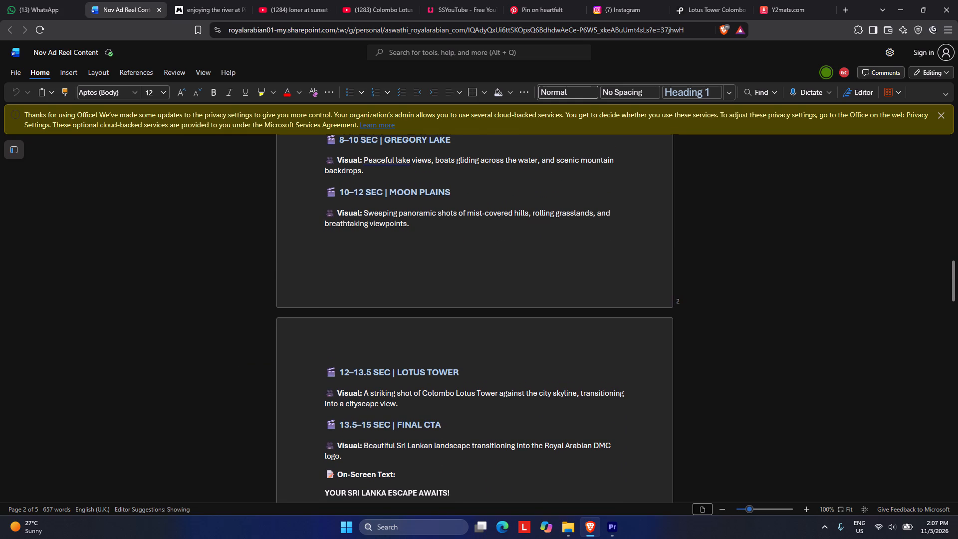
{"action": "left_click", "coordinate": [365, 394]}
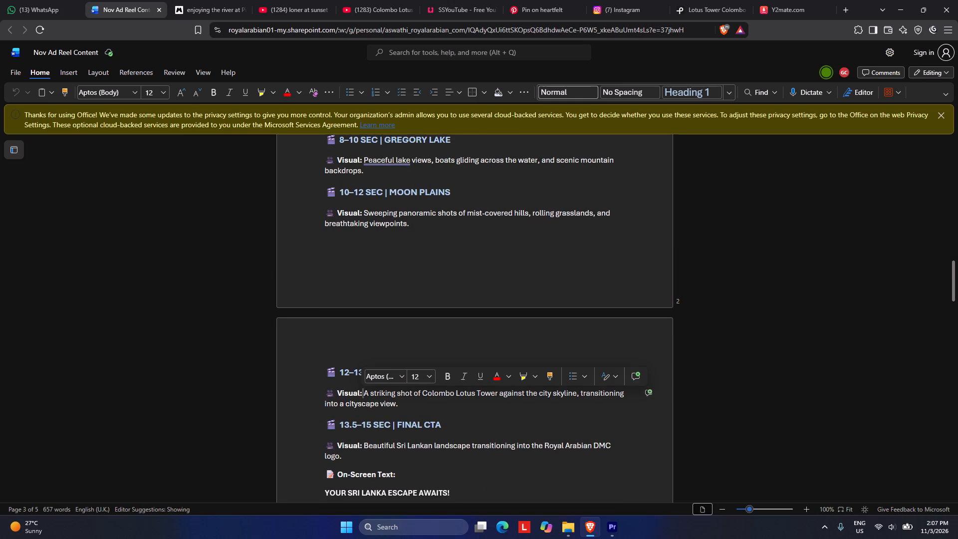
{"action": "left_click_drag", "start_coordinate": [425, 393], "coordinate": [496, 391]}
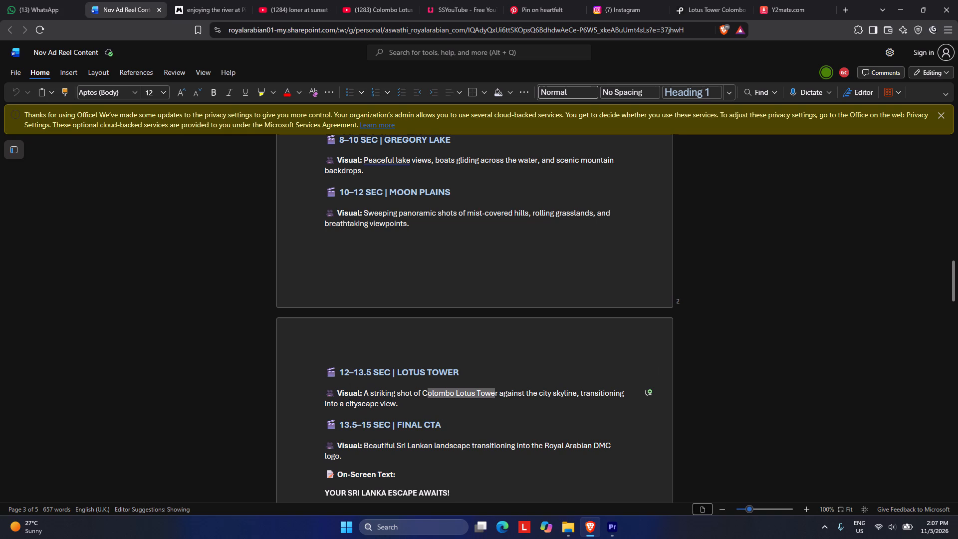
{"action": "left_click_drag", "start_coordinate": [496, 391], "coordinate": [576, 387]}
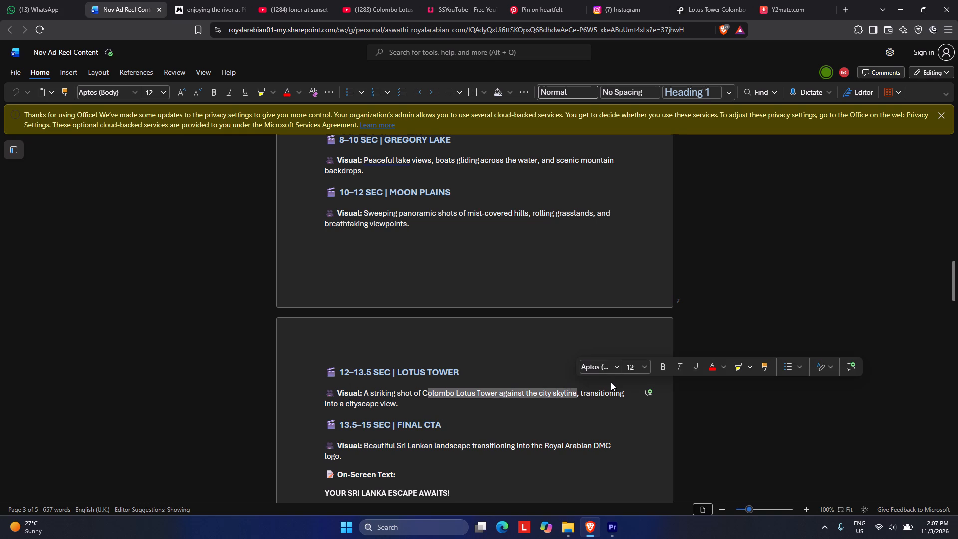
{"action": "key", "text": "ctrl+c"}
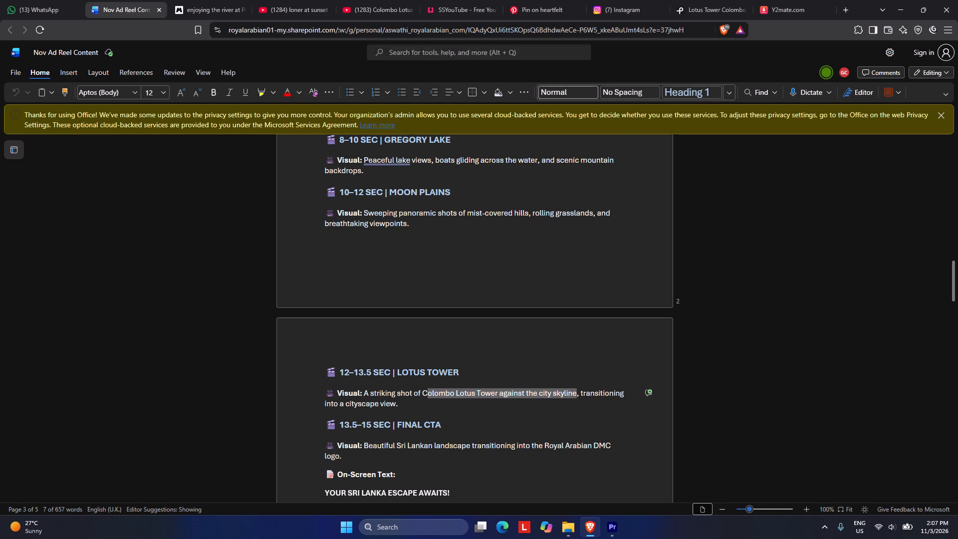
Switch to Pinterest and search for the copied phrase "olombo Lotus Tower against the city skyline".
{"action": "left_click", "coordinate": [536, 0]}
{"action": "left_click", "coordinate": [345, 52]}
{"action": "key", "text": "ctrl+v"}
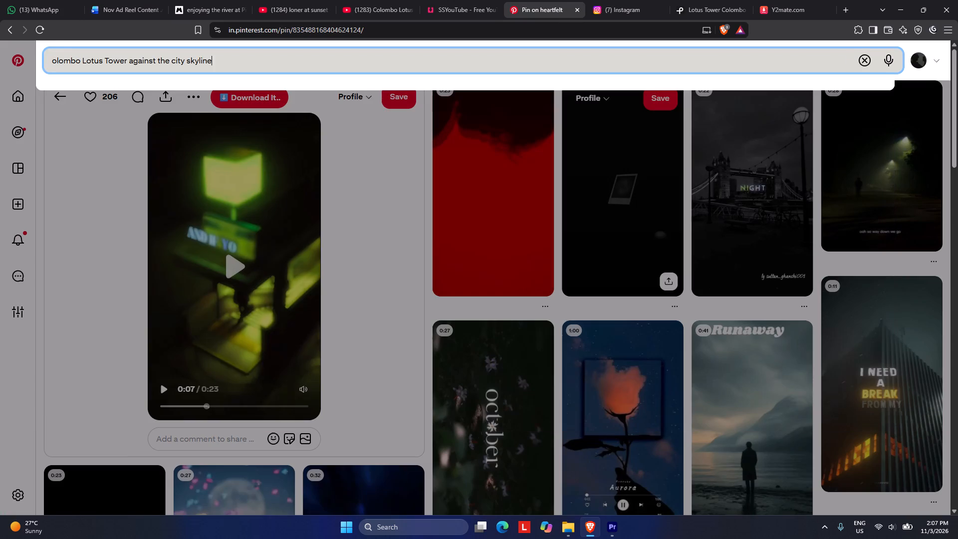
Run the Pinterest search, correcting the misspelled first word so the query reads "colombo Lotus Tower against the city skyline".
{"action": "key", "text": "Return"}
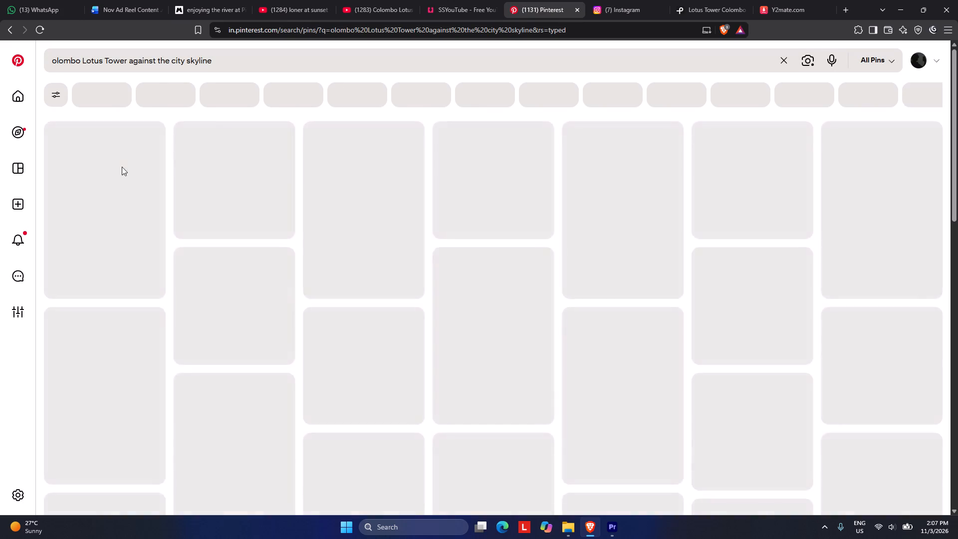
{"action": "left_click", "coordinate": [53, 60]}
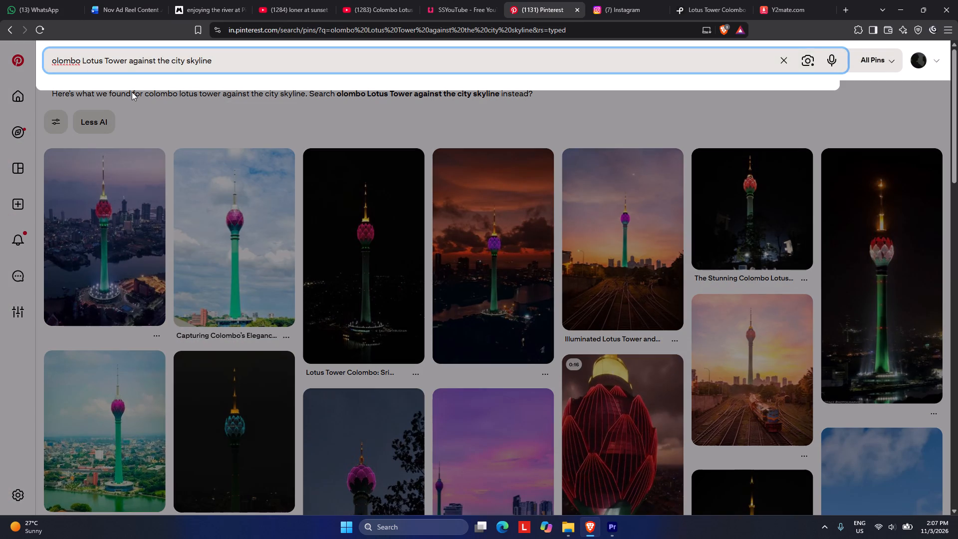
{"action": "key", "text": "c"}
{"action": "key", "text": "Return"}
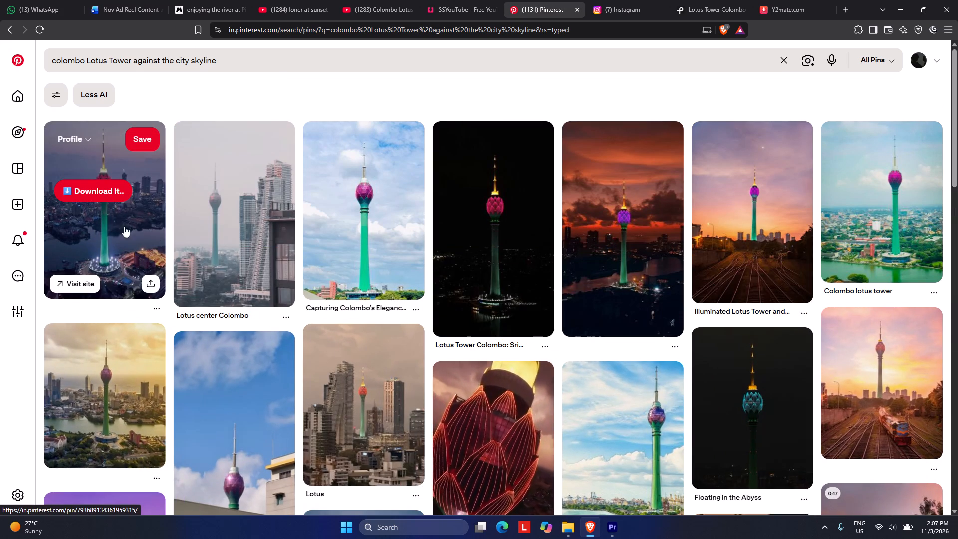
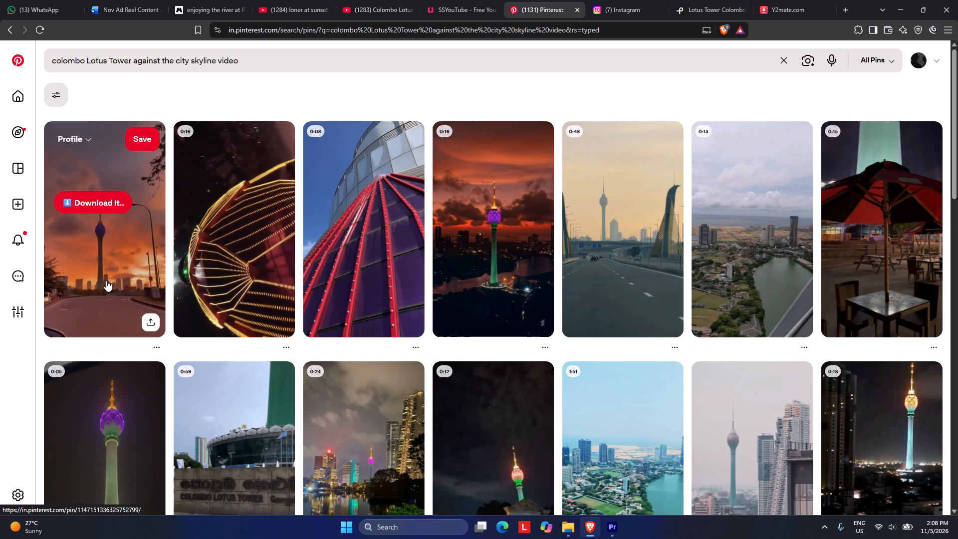
Open the first search-result pin, showing the Lotus Tower beyond a road under an orange sunset sky, to preview its video.
{"action": "left_click", "coordinate": [105, 280]}
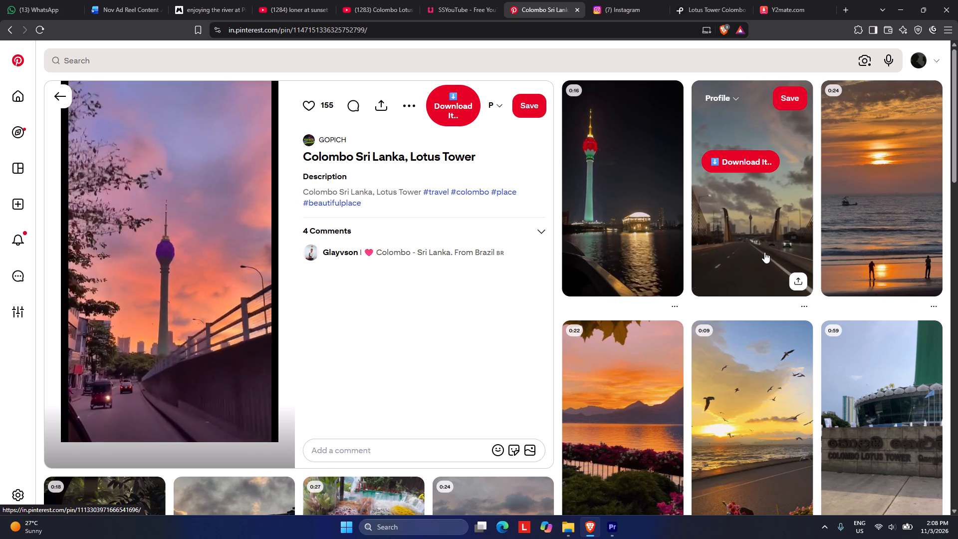
Browse the related pins, then download the "Colombo Sri Lanka, Lotus Tower" pin's video through KlickPin into the Downloads folder.
{"action": "scroll", "coordinate": [868, 228], "scroll_direction": "down", "scroll_amount": 5}
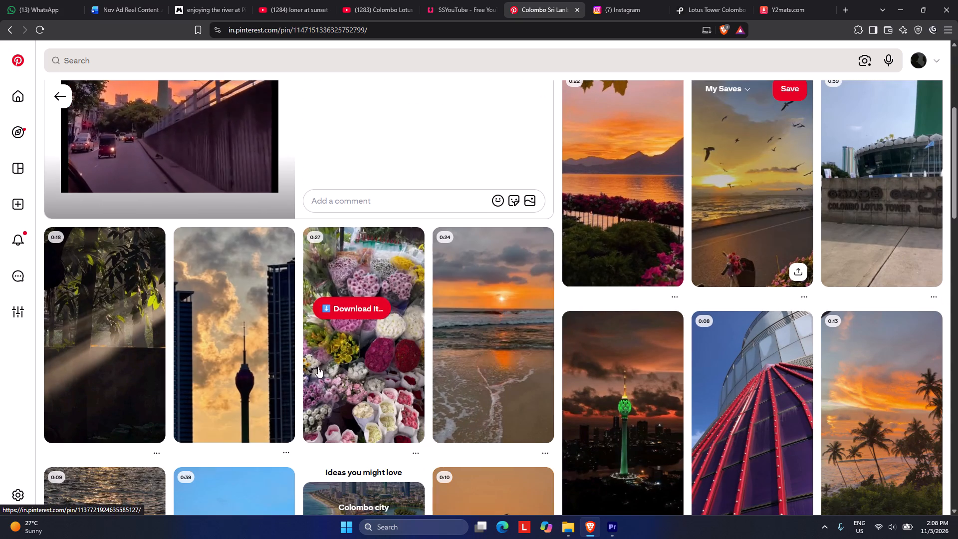
{"action": "scroll", "coordinate": [91, 392], "scroll_direction": "down", "scroll_amount": 5}
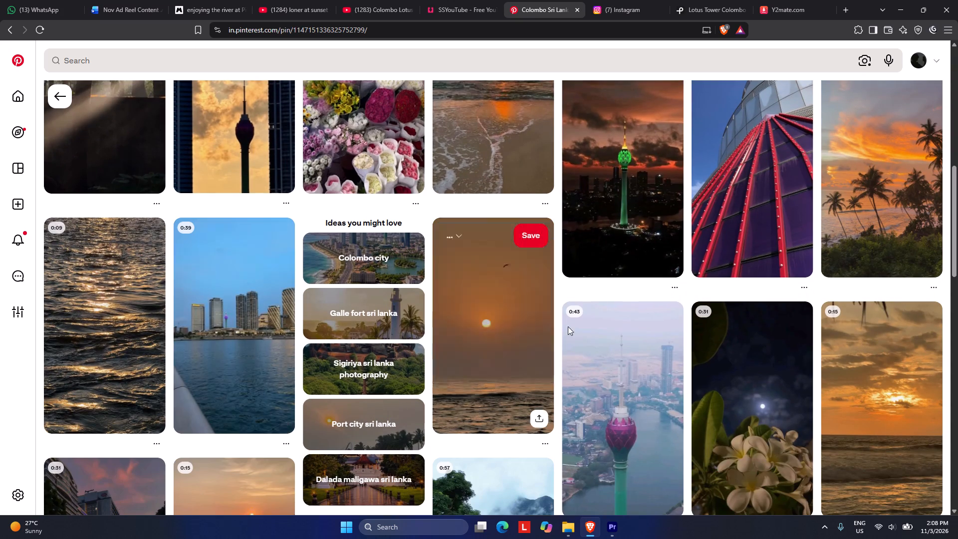
{"action": "scroll", "coordinate": [541, 367], "scroll_direction": "down", "scroll_amount": 4}
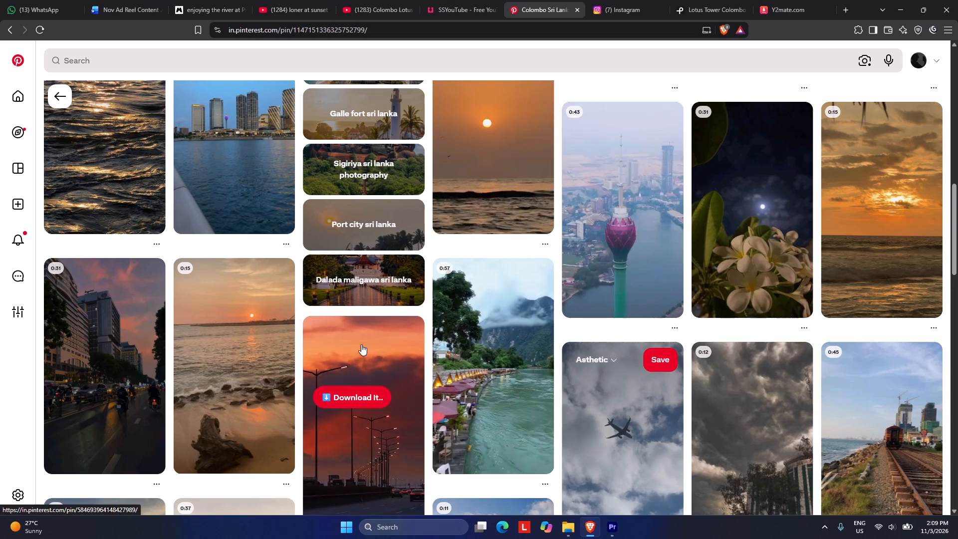
{"action": "scroll", "coordinate": [333, 345], "scroll_direction": "up", "scroll_amount": 16}
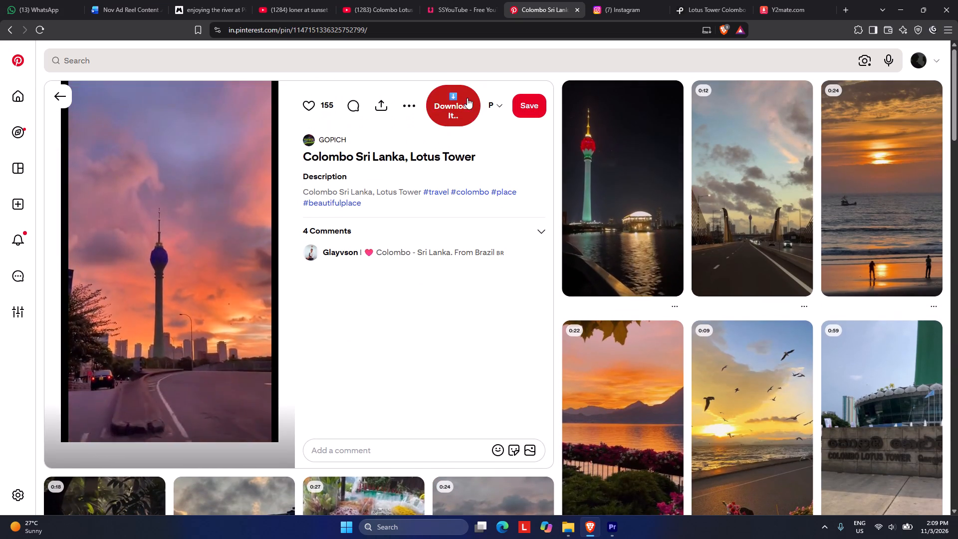
{"action": "left_click", "coordinate": [453, 103]}
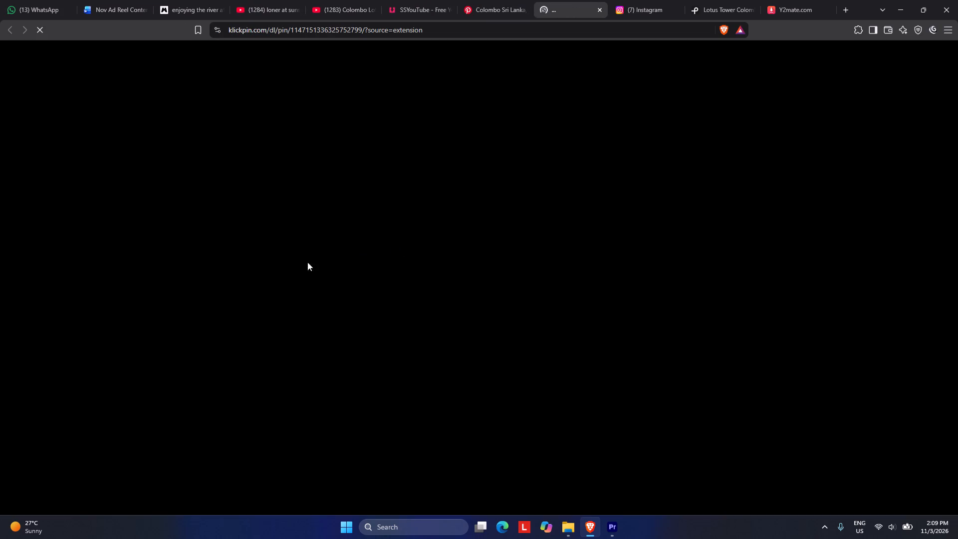
{"action": "left_click", "coordinate": [463, 214]}
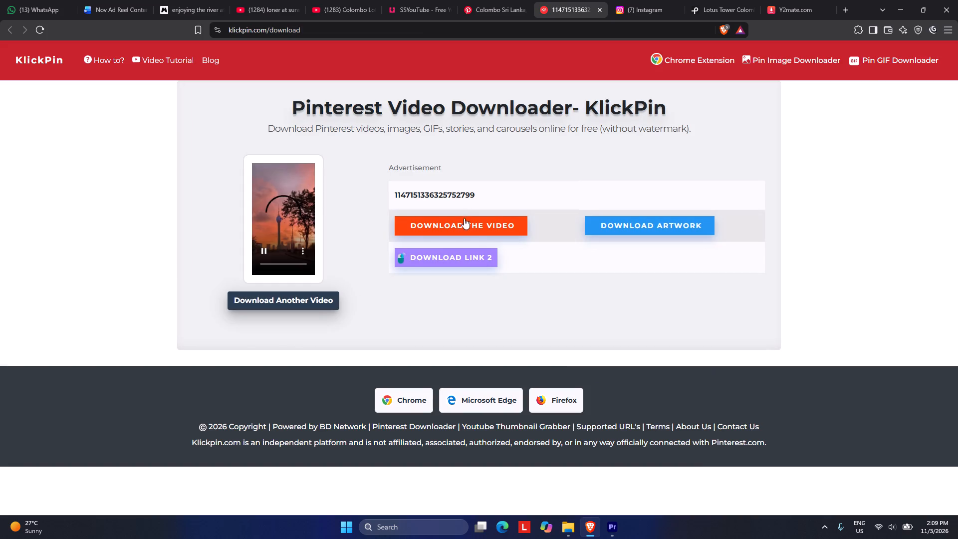
{"action": "left_click", "coordinate": [463, 221]}
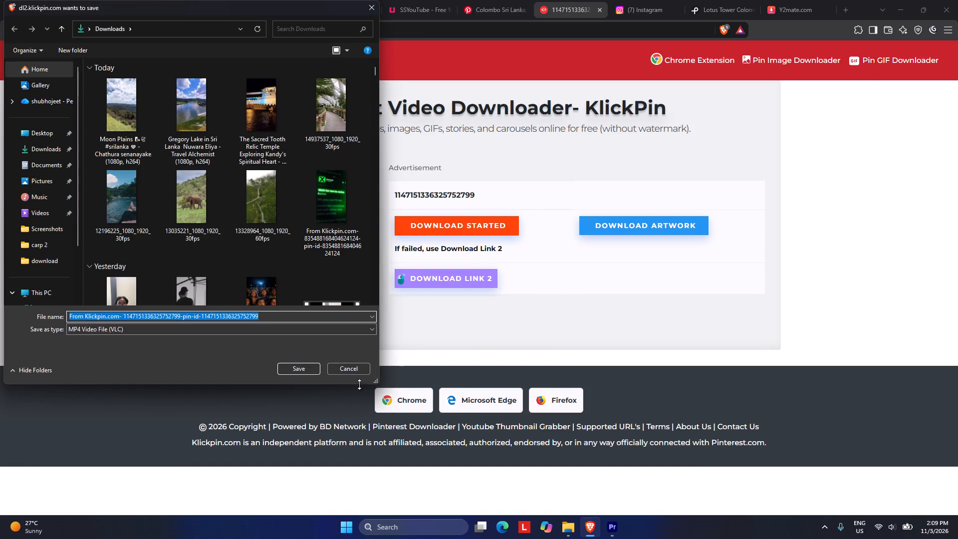
{"action": "left_click", "coordinate": [294, 364]}
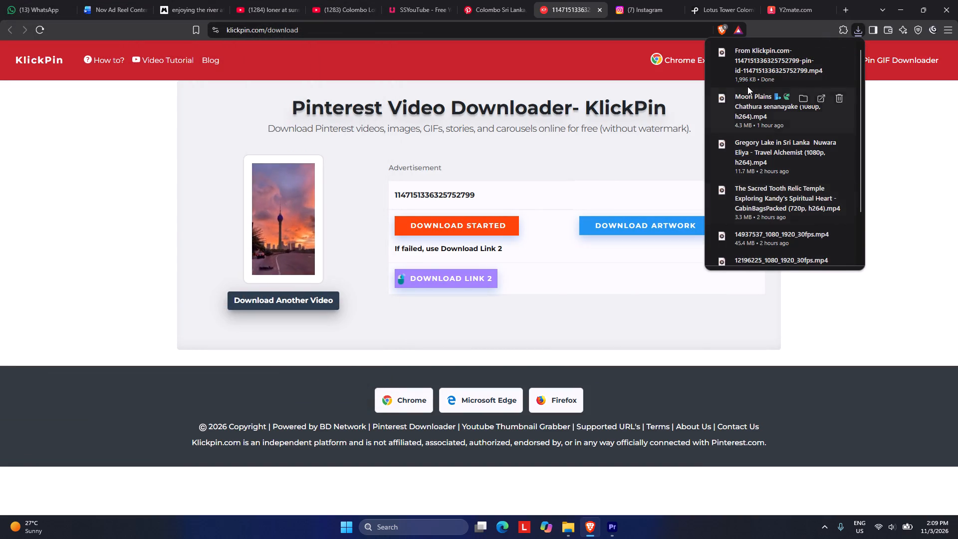
Switch to Premiere Pro, place the downloaded Lotus Tower clip on V2 at 00:00:17:15 in Sequence 02, and delete its audio.
{"action": "left_click_drag", "start_coordinate": [744, 75], "coordinate": [368, 489]}
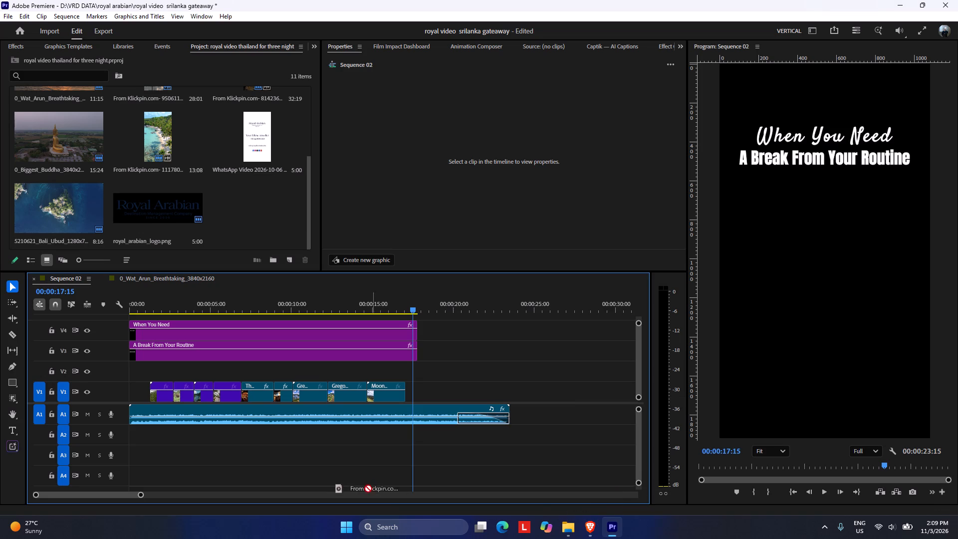
{"action": "left_click_drag", "start_coordinate": [368, 489], "coordinate": [415, 376]}
{"action": "left_click", "coordinate": [457, 374]}
{"action": "left_click", "coordinate": [462, 430]}
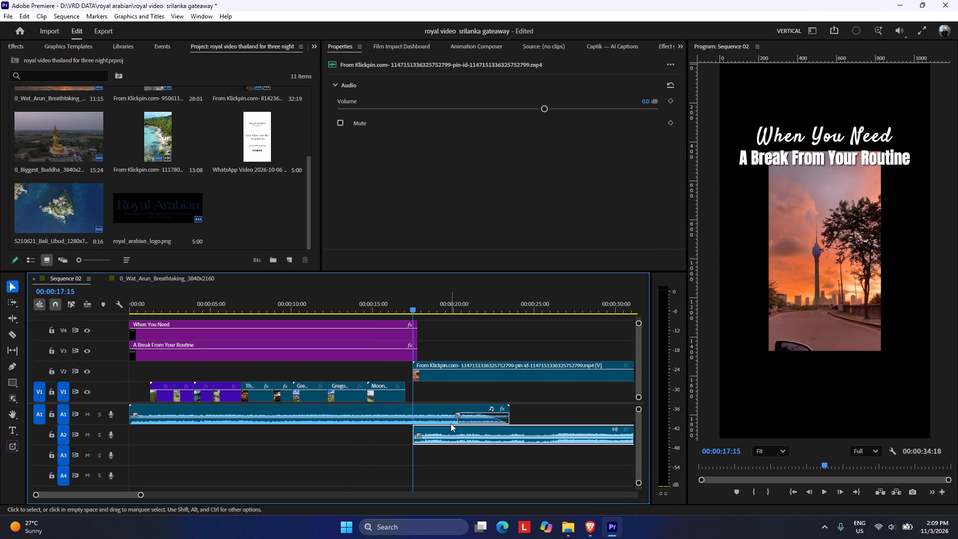
{"action": "key", "text": "Delete"}
Trim the Lotus Tower clip's start to the frame at 00:00:19:17 and move it onto V1 directly after the Moon Plains clip.
{"action": "left_click_drag", "start_coordinate": [413, 303], "coordinate": [419, 304]}
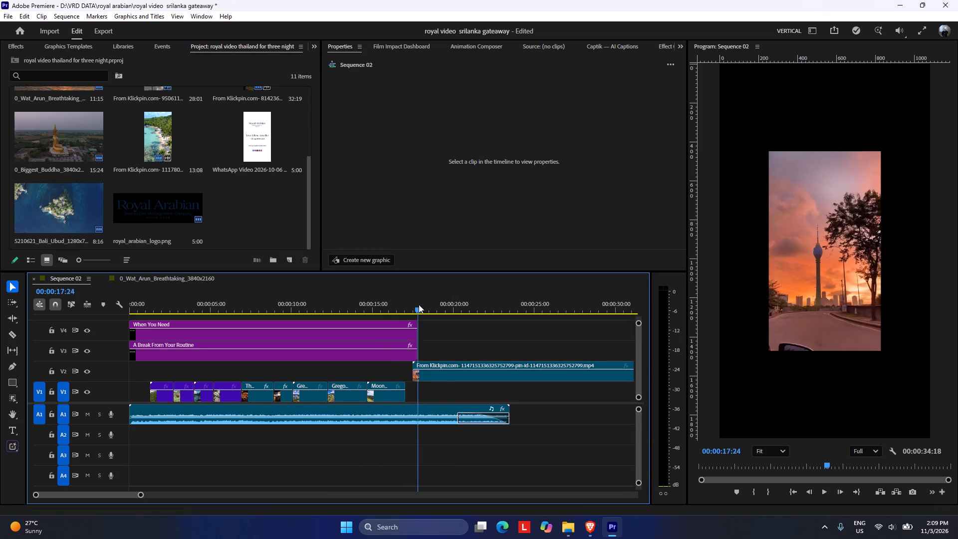
{"action": "left_click_drag", "start_coordinate": [419, 304], "coordinate": [257, 358]}
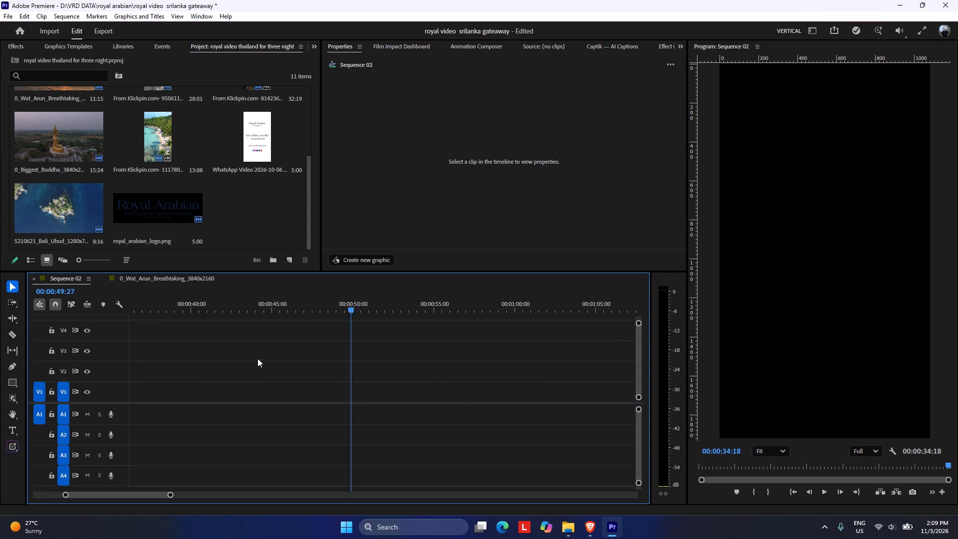
{"action": "left_click_drag", "start_coordinate": [257, 358], "coordinate": [505, 335]}
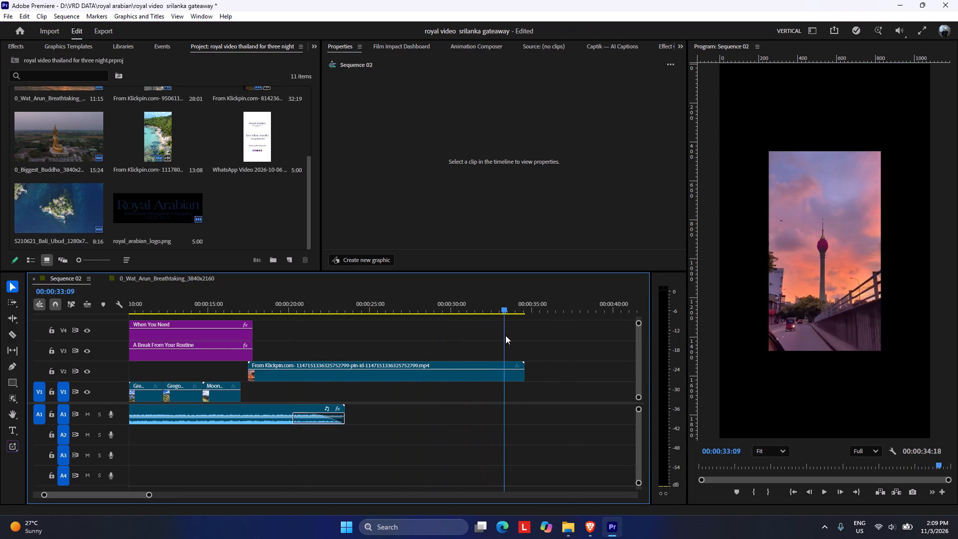
{"action": "left_click_drag", "start_coordinate": [505, 335], "coordinate": [294, 342]}
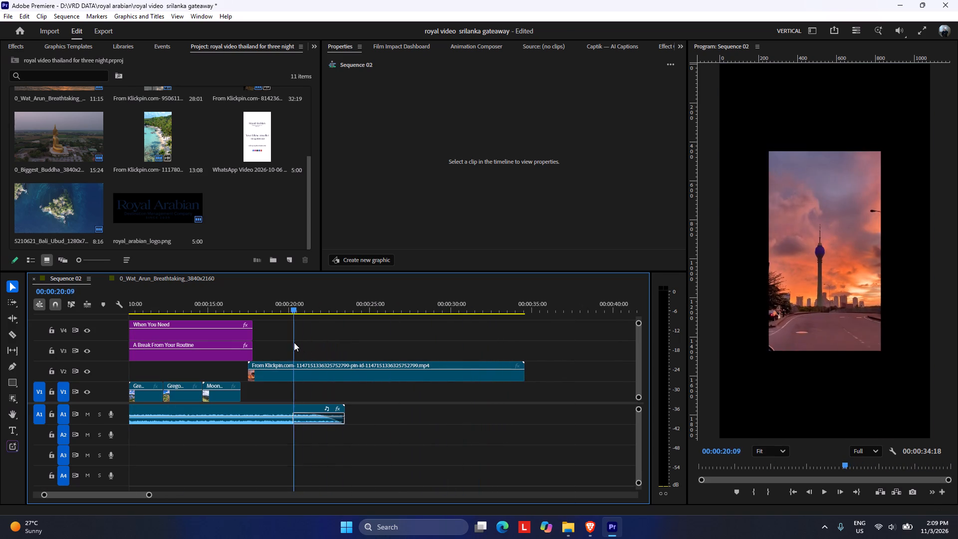
{"action": "left_click_drag", "start_coordinate": [294, 342], "coordinate": [270, 347]}
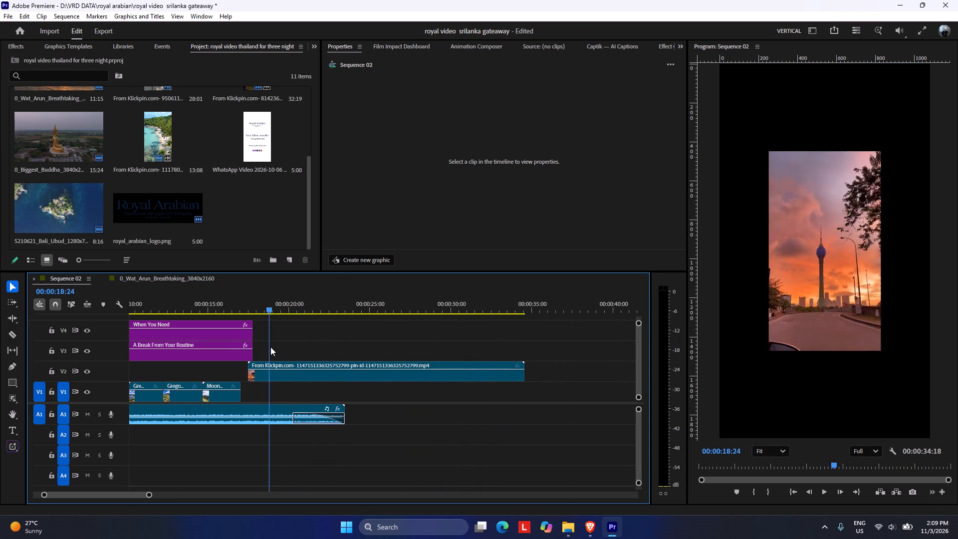
{"action": "left_click_drag", "start_coordinate": [270, 347], "coordinate": [292, 351]}
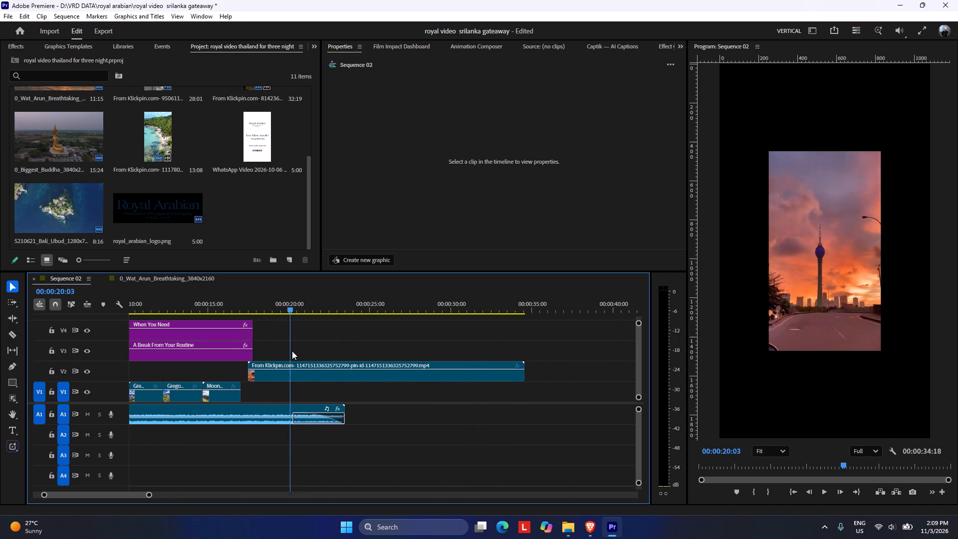
{"action": "left_click_drag", "start_coordinate": [292, 351], "coordinate": [282, 351]}
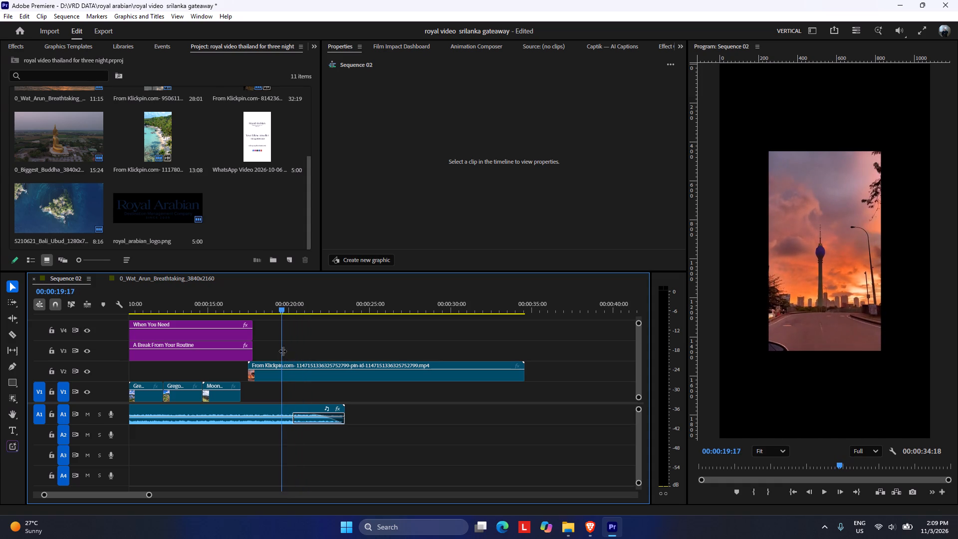
{"action": "left_click_drag", "start_coordinate": [246, 370], "coordinate": [283, 375]}
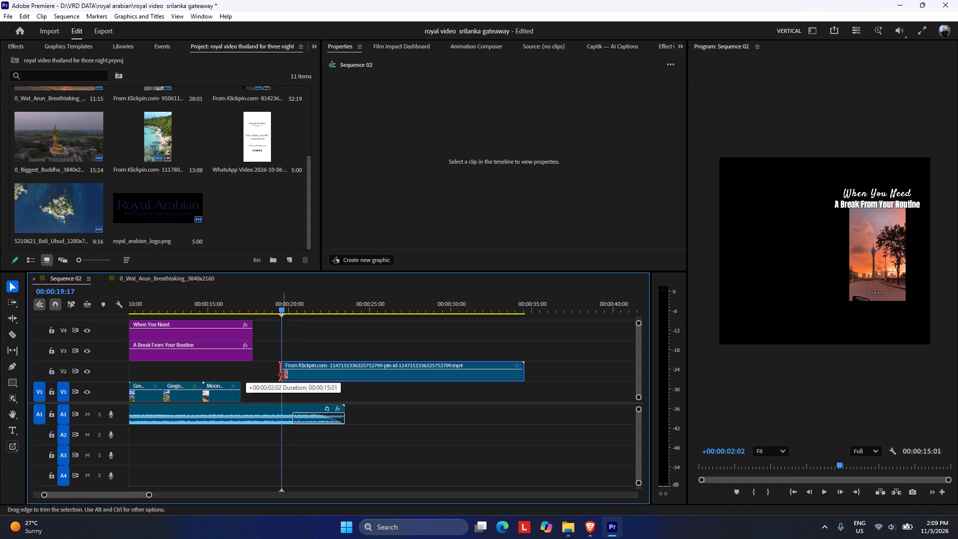
{"action": "left_click_drag", "start_coordinate": [283, 375], "coordinate": [283, 375]}
{"action": "left_click_drag", "start_coordinate": [312, 377], "coordinate": [271, 393]}
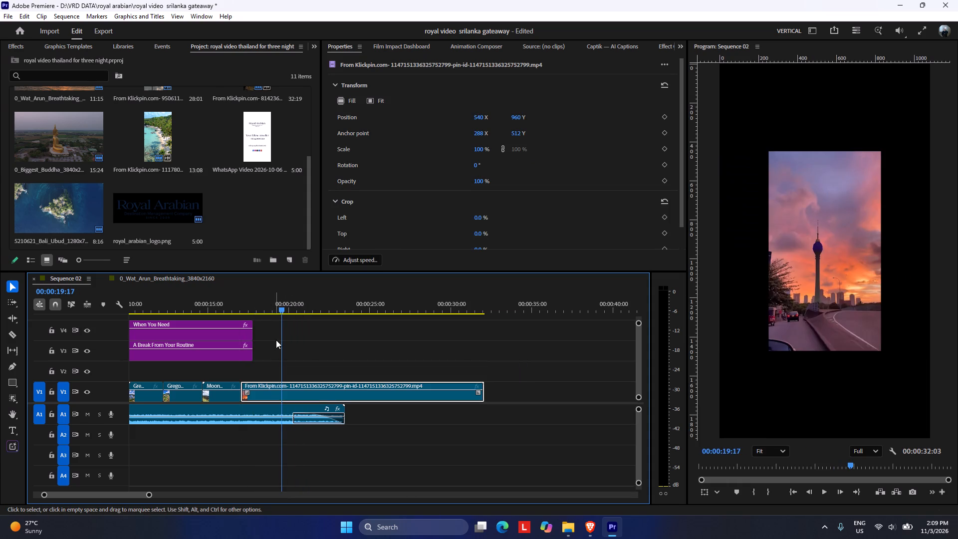
Trim the end of the Lotus Tower clip on V1 to 00:00:19:18.
{"action": "left_click_drag", "start_coordinate": [268, 311], "coordinate": [268, 320]}
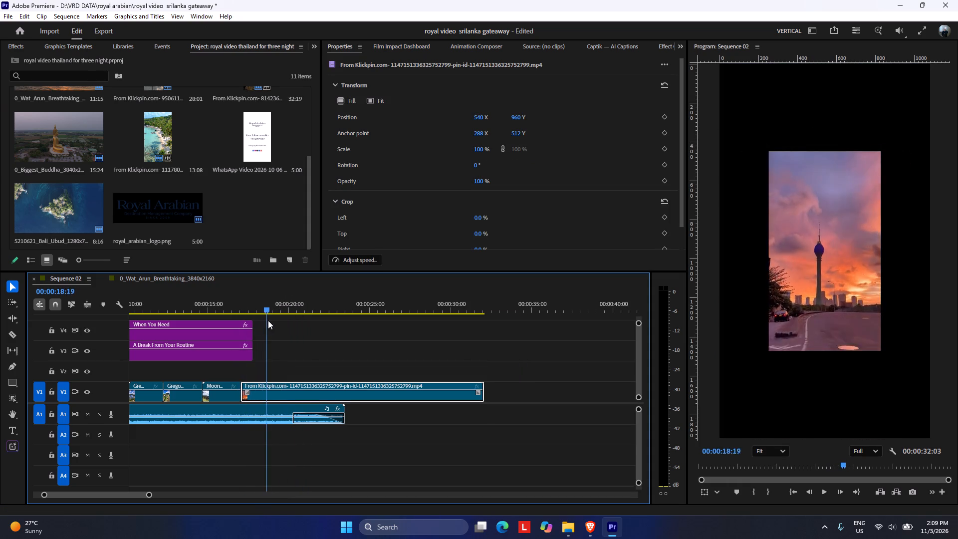
{"action": "left_click_drag", "start_coordinate": [268, 320], "coordinate": [283, 324]}
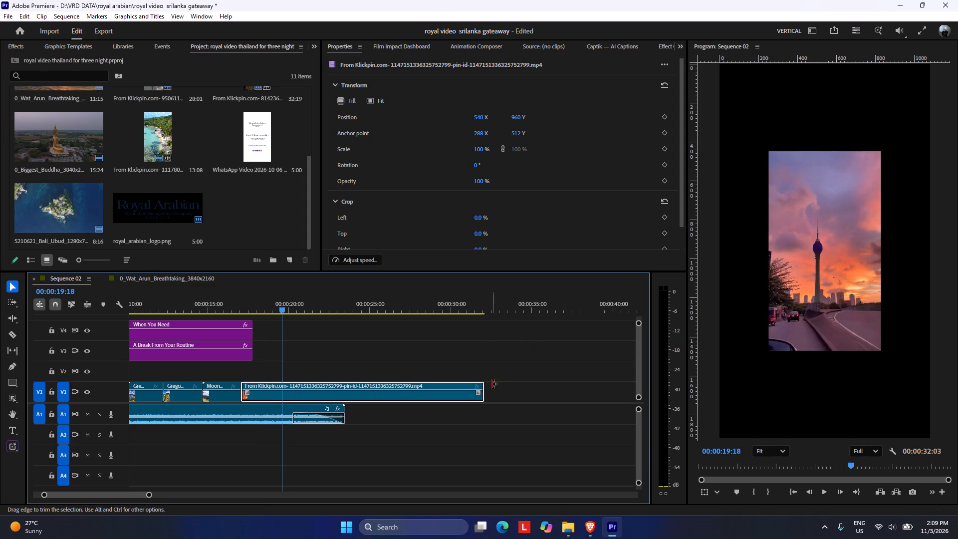
{"action": "left_click_drag", "start_coordinate": [492, 384], "coordinate": [287, 395]}
Scale the Lotus Tower clip to fill the vertical frame and preview it back to 00:00:17:23.
{"action": "right_click", "coordinate": [256, 394]}
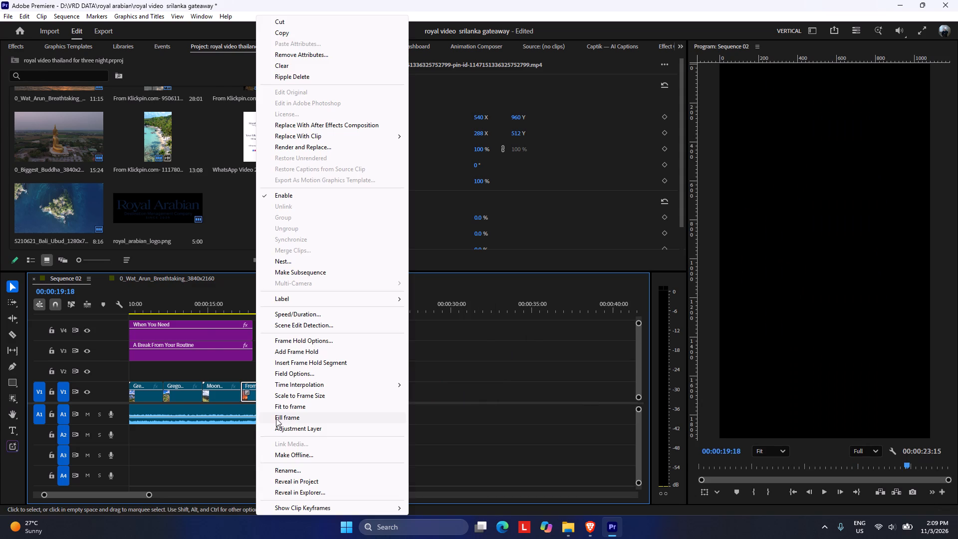
{"action": "left_click", "coordinate": [295, 418]}
{"action": "left_click_drag", "start_coordinate": [284, 308], "coordinate": [265, 303]}
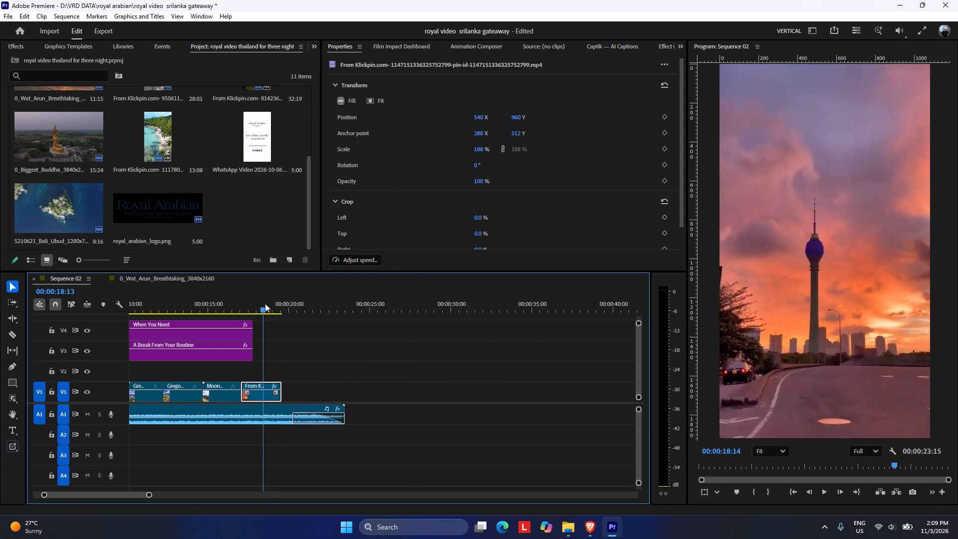
{"action": "left_click_drag", "start_coordinate": [265, 303], "coordinate": [255, 304]}
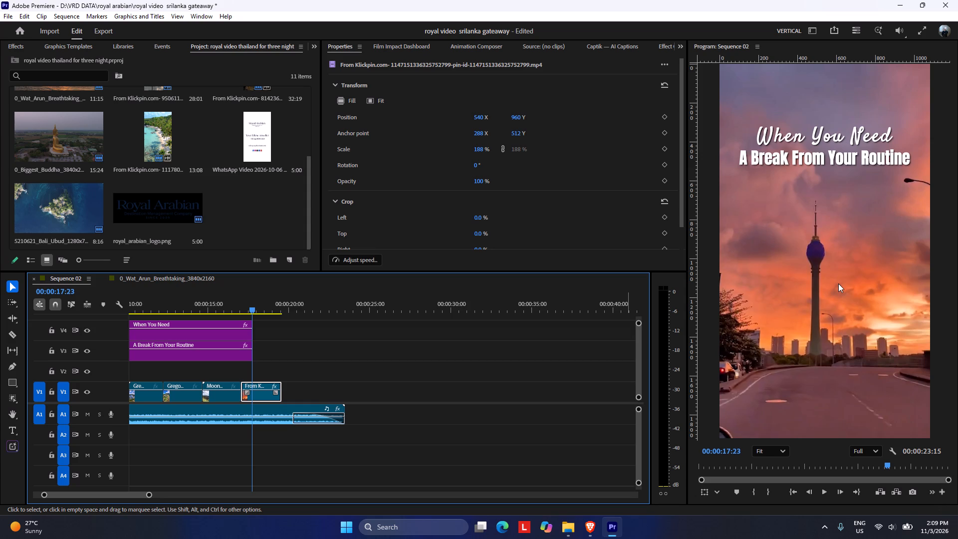
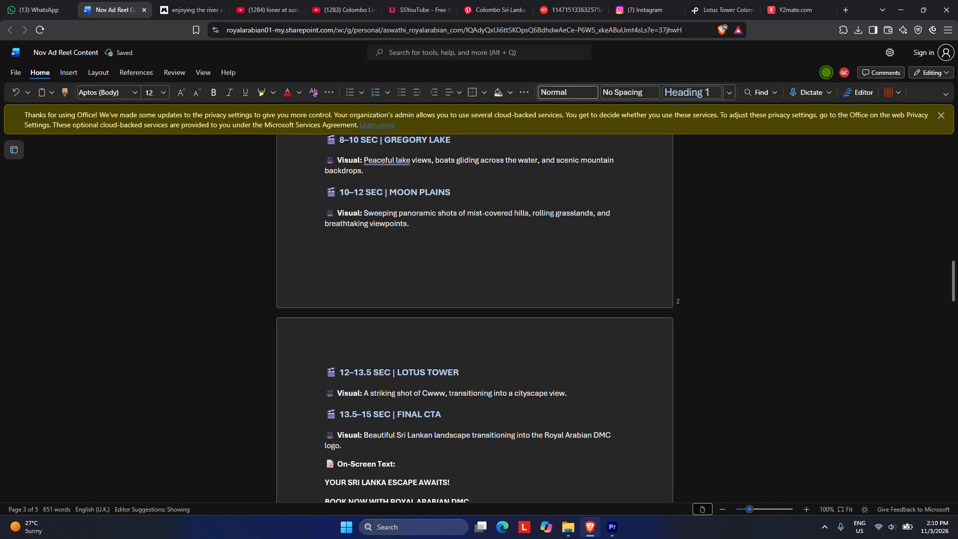
Undo the accidental overwrite in the Lotus Tower visual line of the Nov Ad Reel Content script.
{"action": "key", "text": "ctrl+z"}
{"action": "left_click", "coordinate": [160, 359]}
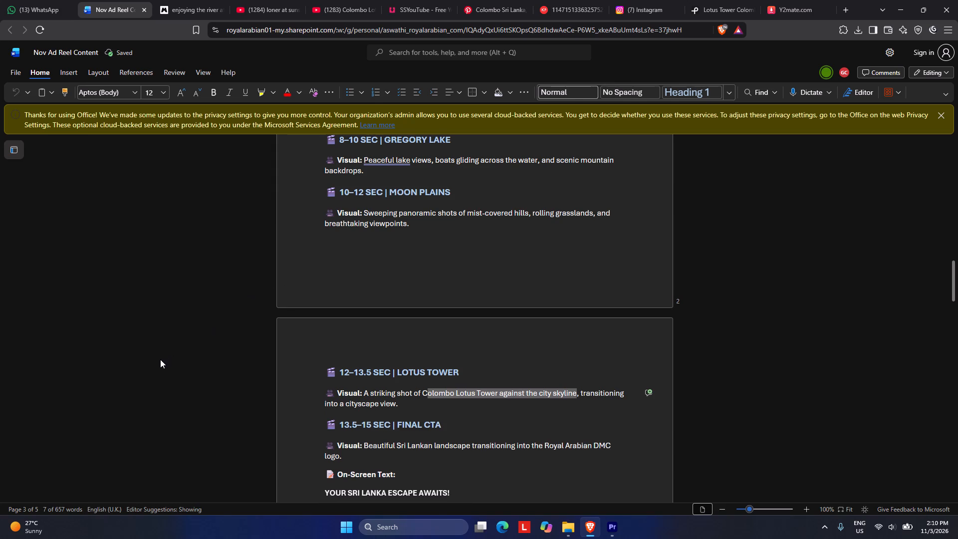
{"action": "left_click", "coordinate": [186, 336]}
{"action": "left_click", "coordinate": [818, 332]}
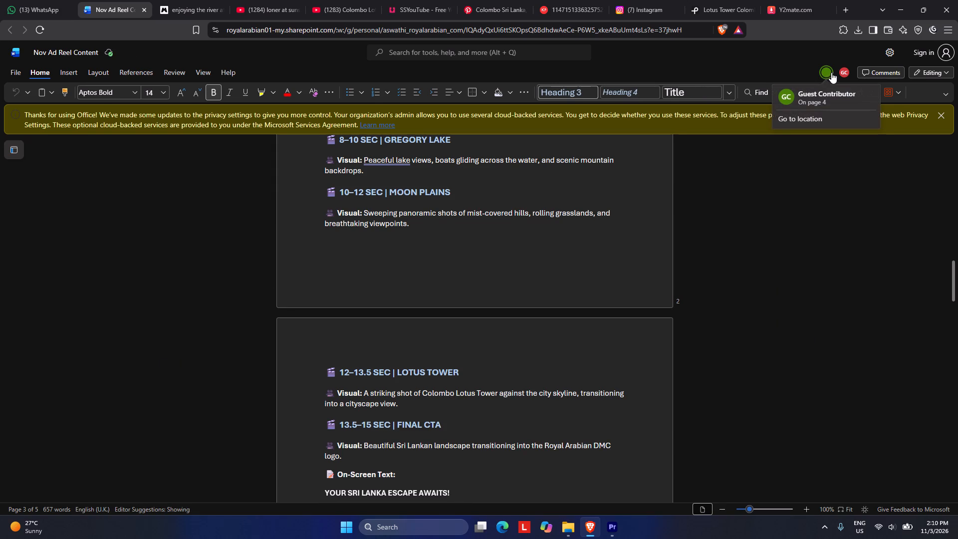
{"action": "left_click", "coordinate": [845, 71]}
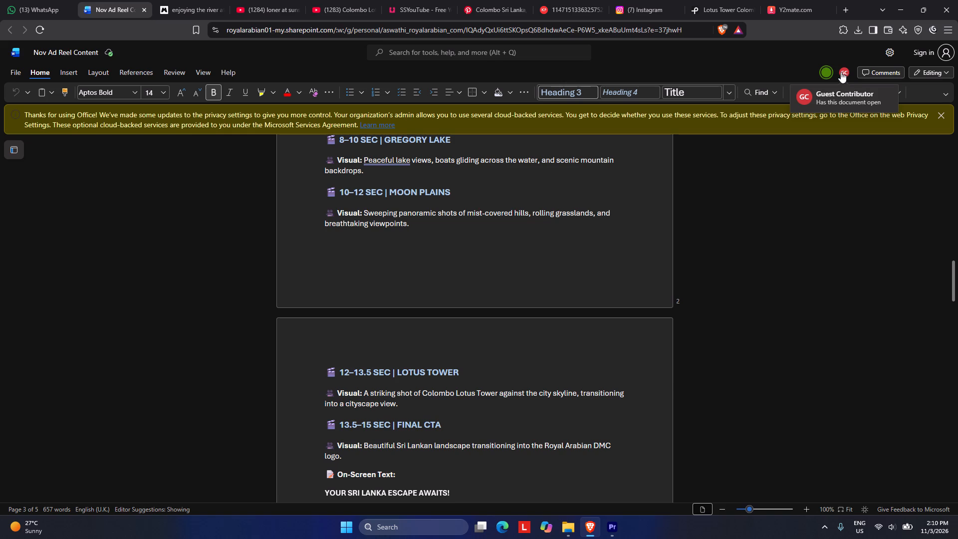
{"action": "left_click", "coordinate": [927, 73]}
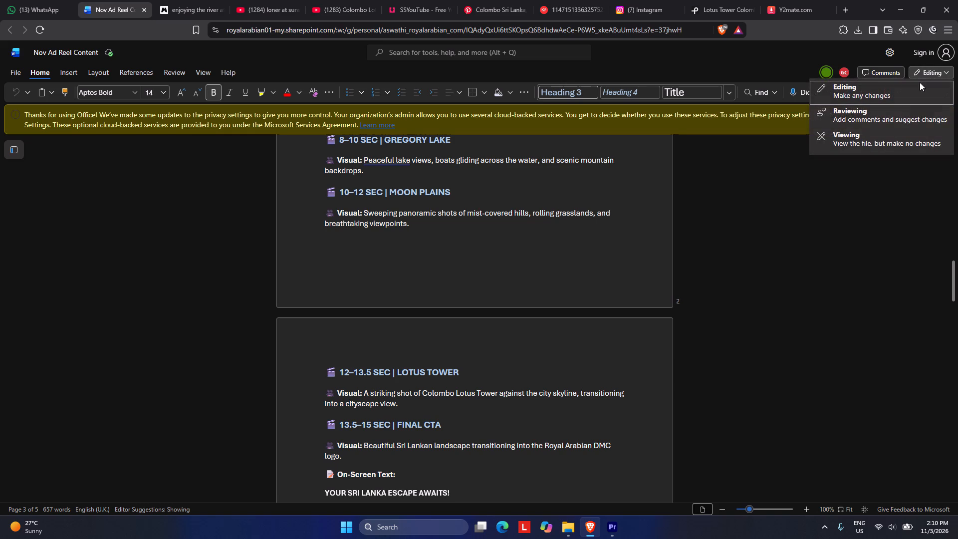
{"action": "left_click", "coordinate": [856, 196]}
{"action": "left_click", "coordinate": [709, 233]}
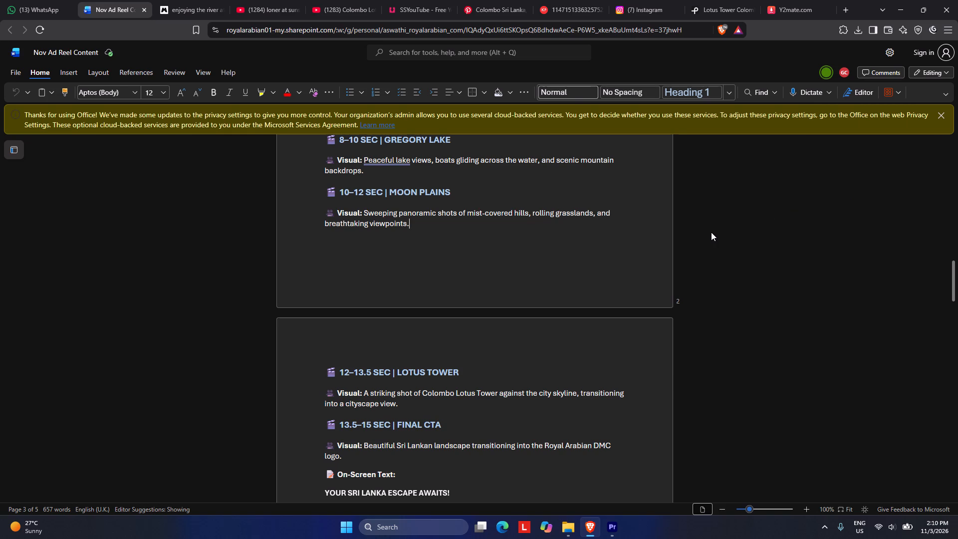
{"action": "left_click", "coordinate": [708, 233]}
Switch to Premiere Pro and preview the Lotus Tower clip in Sequence 02 at 00:00:18:07.
{"action": "left_click", "coordinate": [613, 527]}
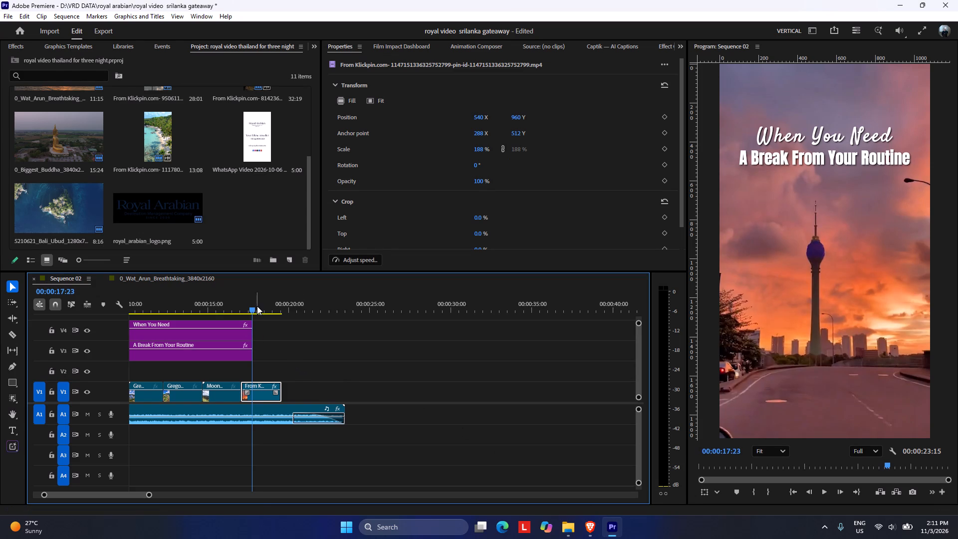
{"action": "left_click_drag", "start_coordinate": [250, 301], "coordinate": [261, 306]}
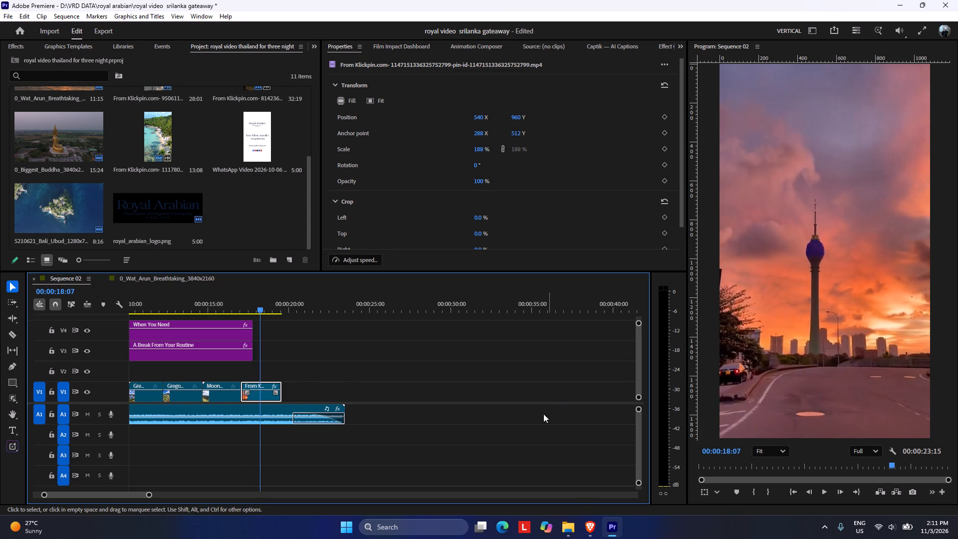
Switch to the browser and look for alternative Lotus Tower footage on Pinterest, viewing the night-time "Lotus tower" pin.
{"action": "left_click", "coordinate": [587, 520]}
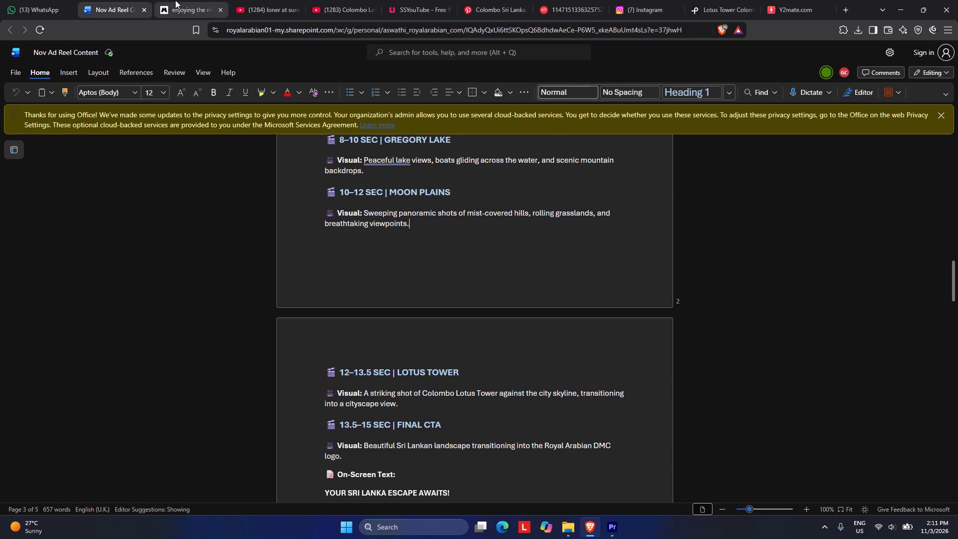
{"action": "left_click", "coordinate": [175, 0]}
{"action": "left_click", "coordinate": [264, 0]}
{"action": "left_click", "coordinate": [341, 0]}
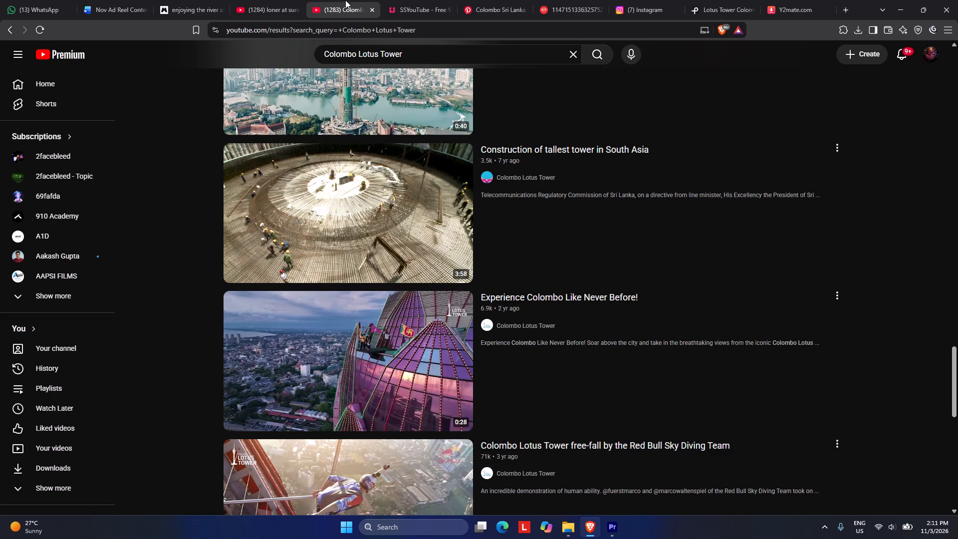
{"action": "left_click", "coordinate": [575, 0]}
{"action": "left_click", "coordinate": [486, 0]}
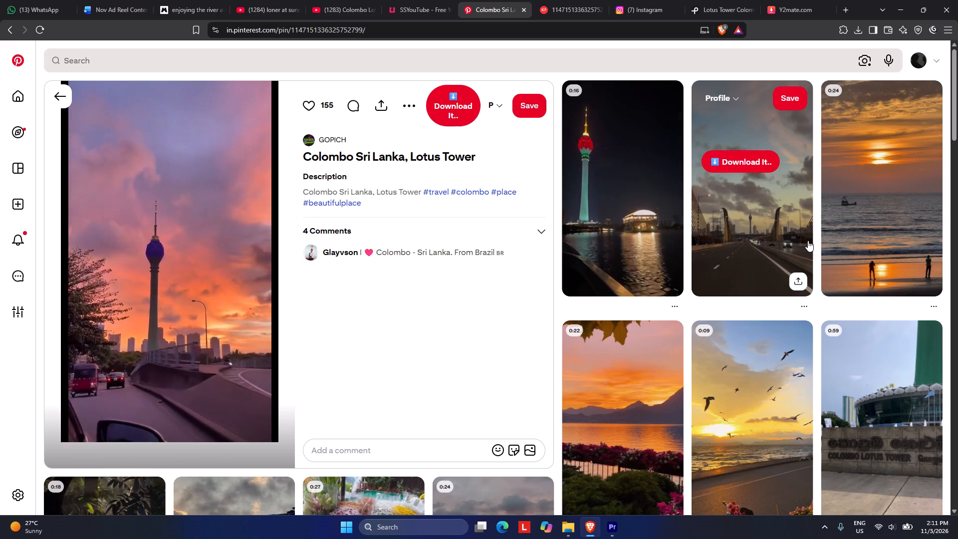
{"action": "scroll", "coordinate": [806, 240], "scroll_direction": "down", "scroll_amount": 6}
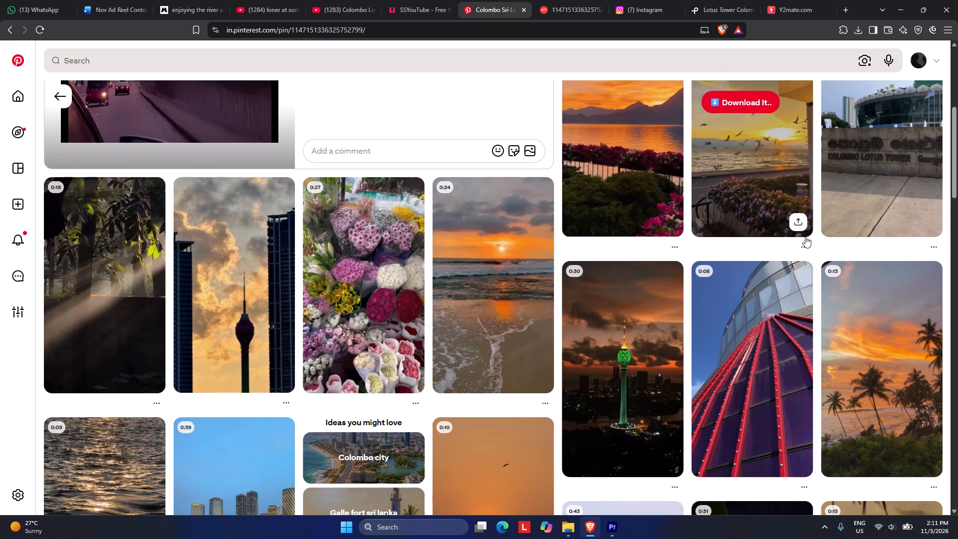
{"action": "left_click", "coordinate": [593, 390]}
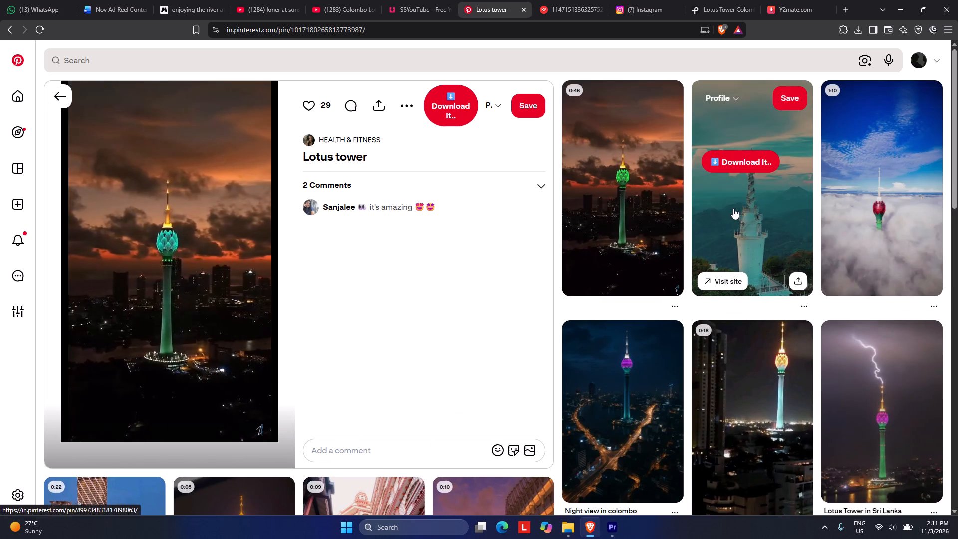
{"action": "scroll", "coordinate": [733, 208], "scroll_direction": "down", "scroll_amount": 5}
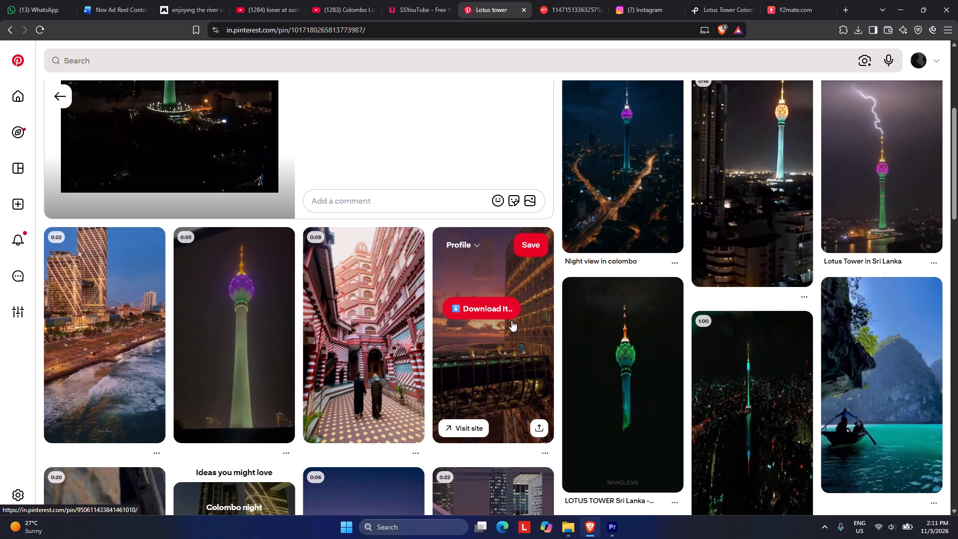
{"action": "left_click", "coordinate": [47, 82]}
{"action": "left_click", "coordinate": [59, 93]}
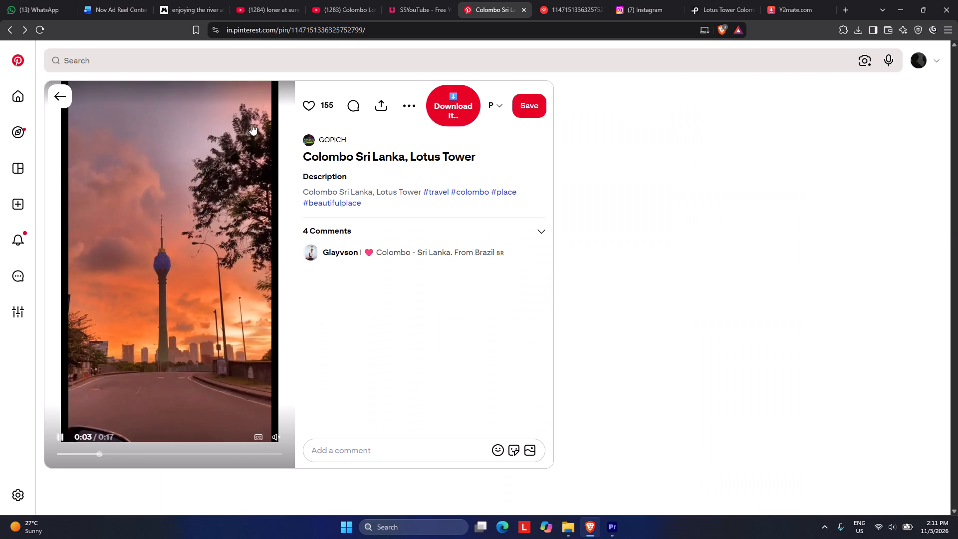
Find the aerial Lotus Tower pin titled "Sri Lanka" from SLMT Traveling and scrub through its video.
{"action": "scroll", "coordinate": [412, 393], "scroll_direction": "down", "scroll_amount": 11}
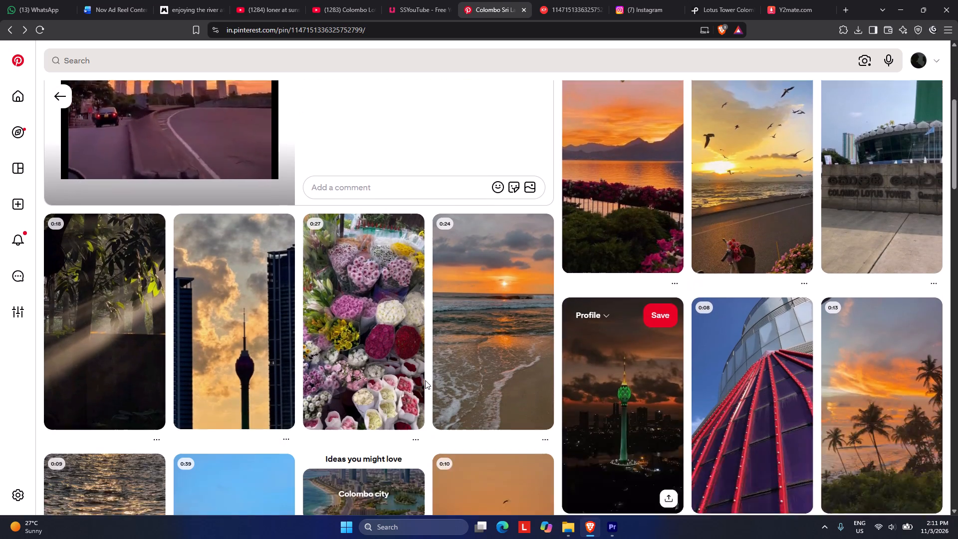
{"action": "scroll", "coordinate": [425, 380], "scroll_direction": "down", "scroll_amount": 5}
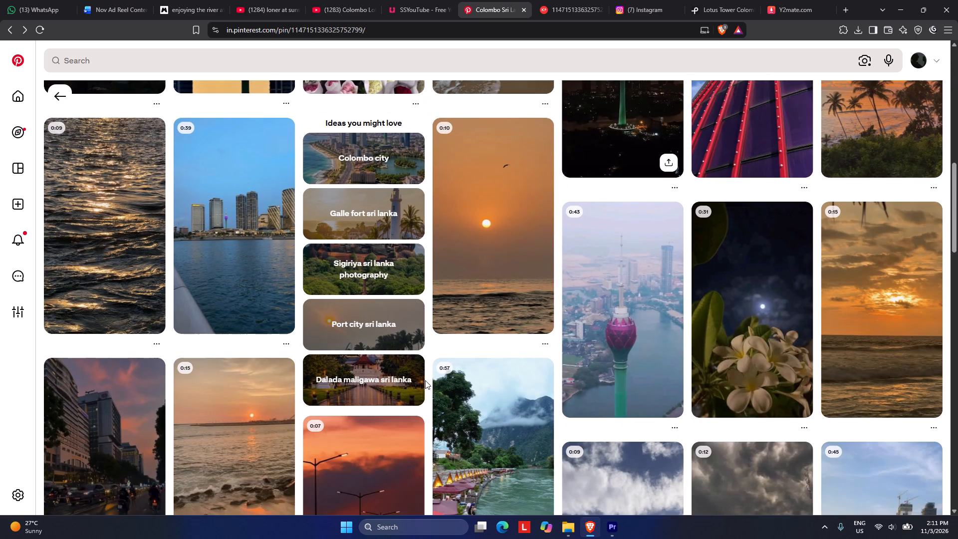
{"action": "scroll", "coordinate": [425, 380], "scroll_direction": "down", "scroll_amount": 5}
{"action": "scroll", "coordinate": [425, 380], "scroll_direction": "up", "scroll_amount": 3}
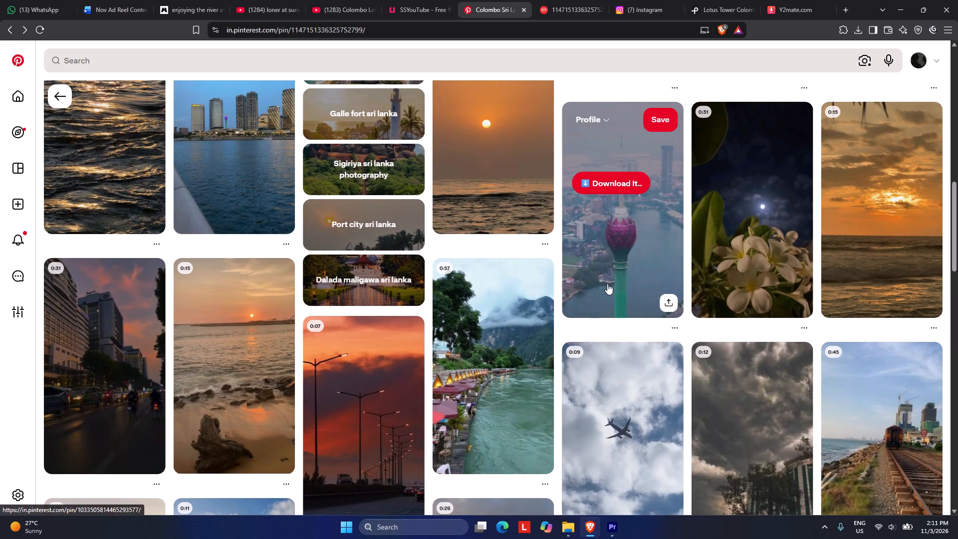
{"action": "left_click", "coordinate": [607, 283]}
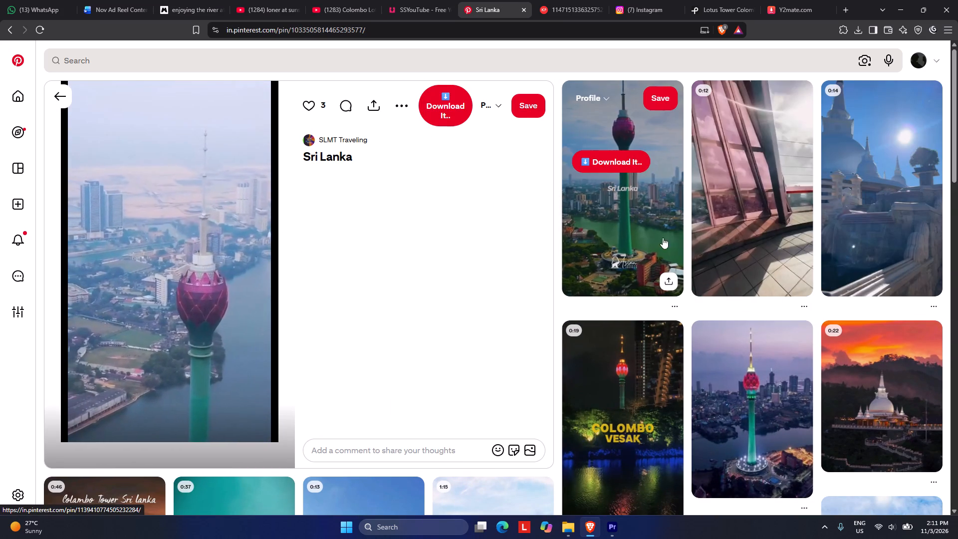
{"action": "scroll", "coordinate": [768, 289], "scroll_direction": "down", "scroll_amount": 2}
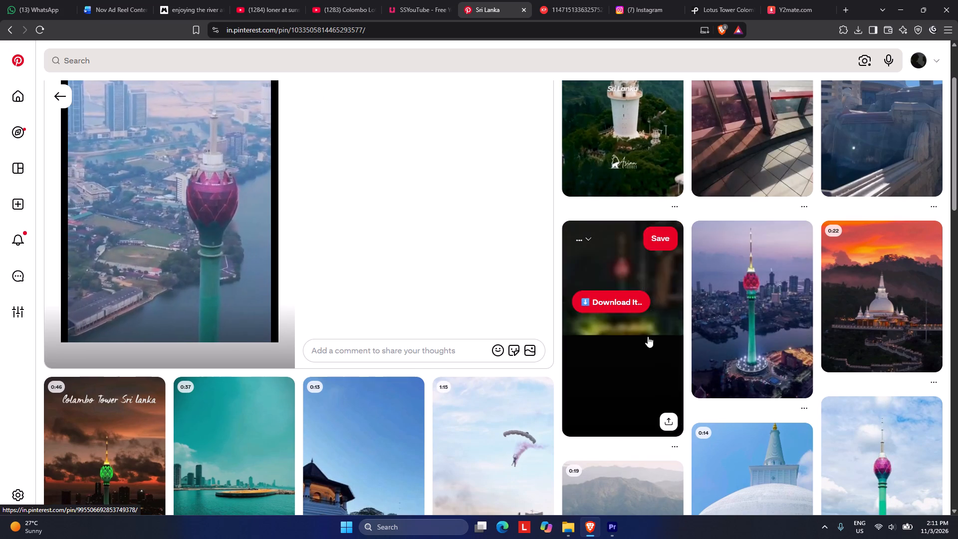
{"action": "scroll", "coordinate": [644, 324], "scroll_direction": "down", "scroll_amount": 3}
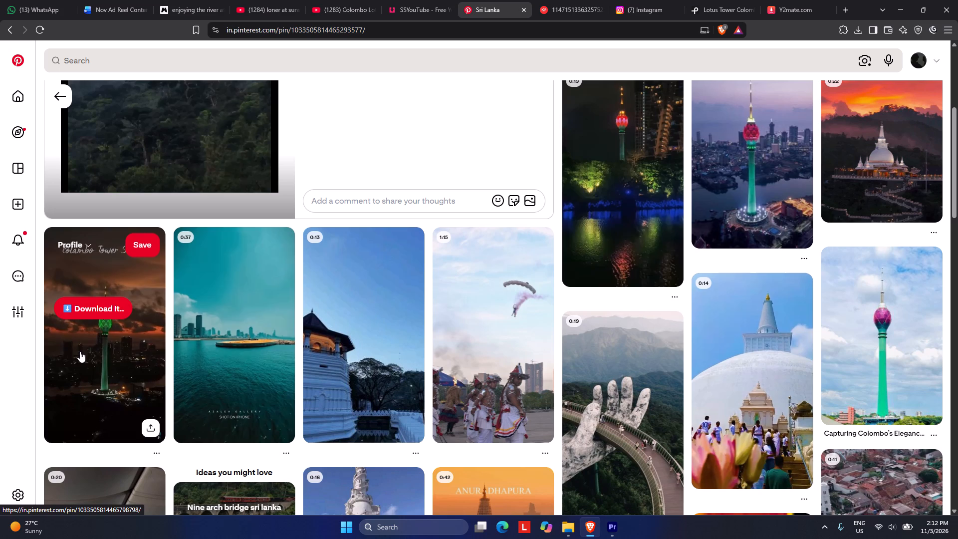
{"action": "scroll", "coordinate": [144, 383], "scroll_direction": "up", "scroll_amount": 10}
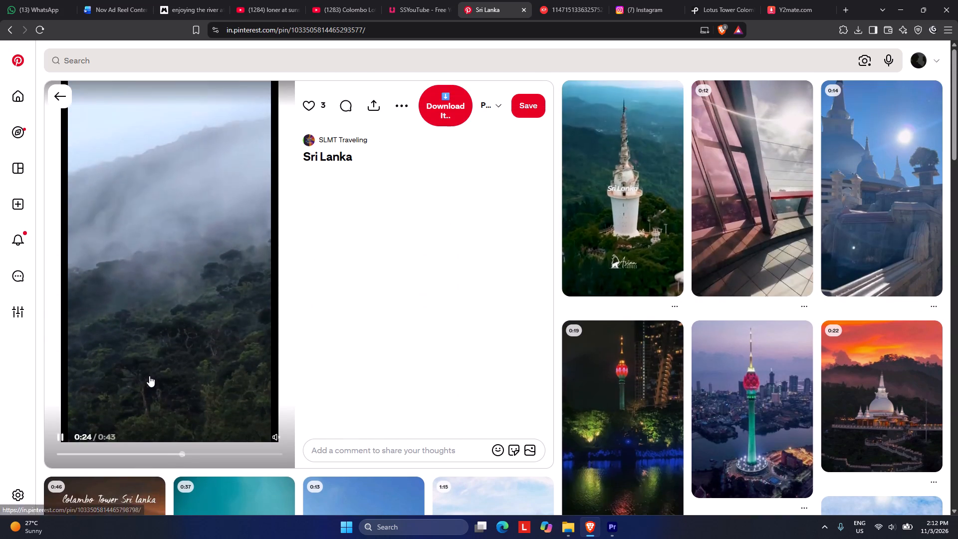
{"action": "scroll", "coordinate": [149, 376], "scroll_direction": "up", "scroll_amount": 2}
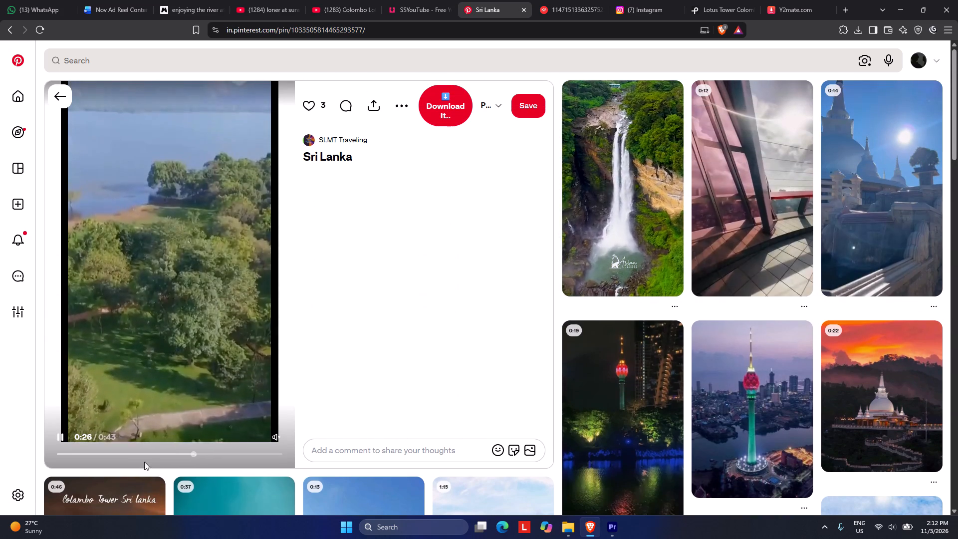
{"action": "left_click", "coordinate": [88, 456]}
{"action": "left_click_drag", "start_coordinate": [84, 454], "coordinate": [151, 453]}
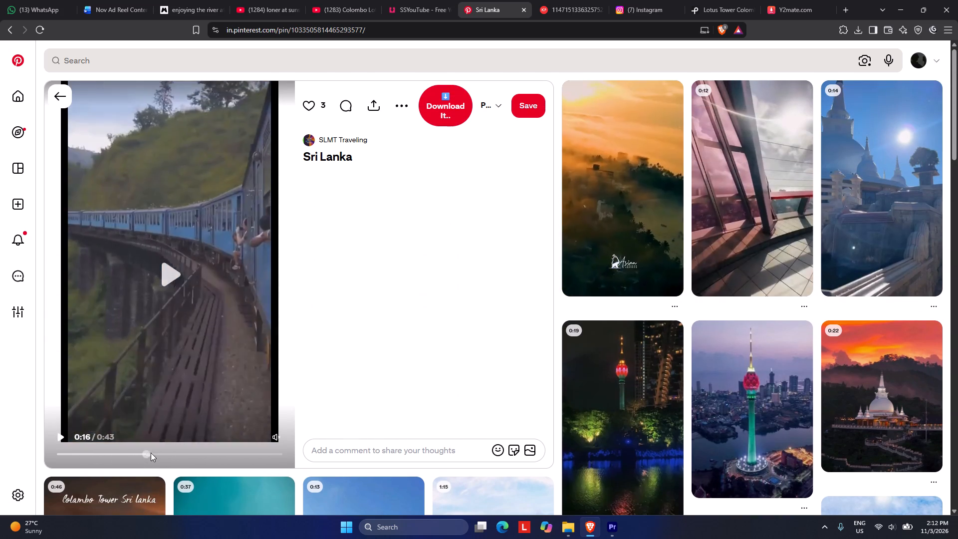
{"action": "left_click_drag", "start_coordinate": [151, 453], "coordinate": [227, 448]}
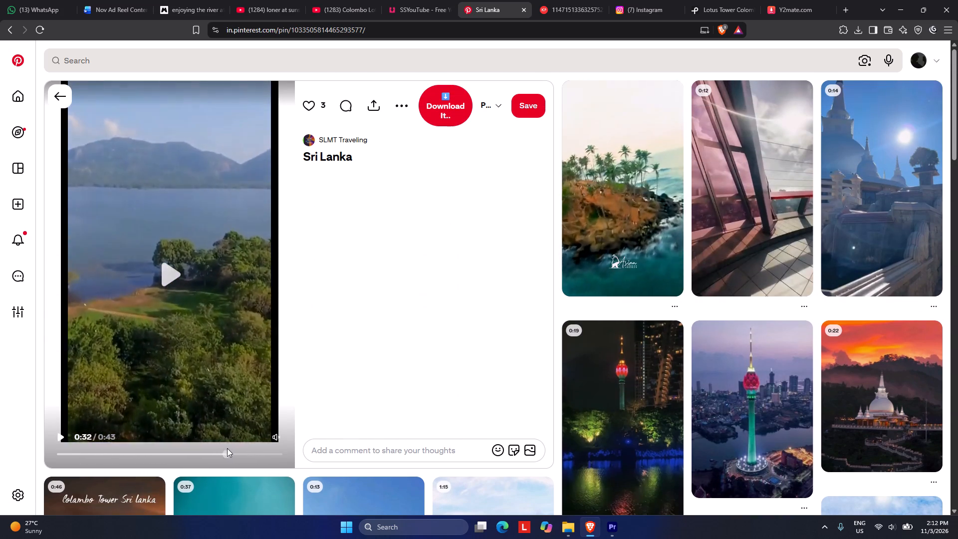
{"action": "left_click_drag", "start_coordinate": [227, 448], "coordinate": [278, 442]}
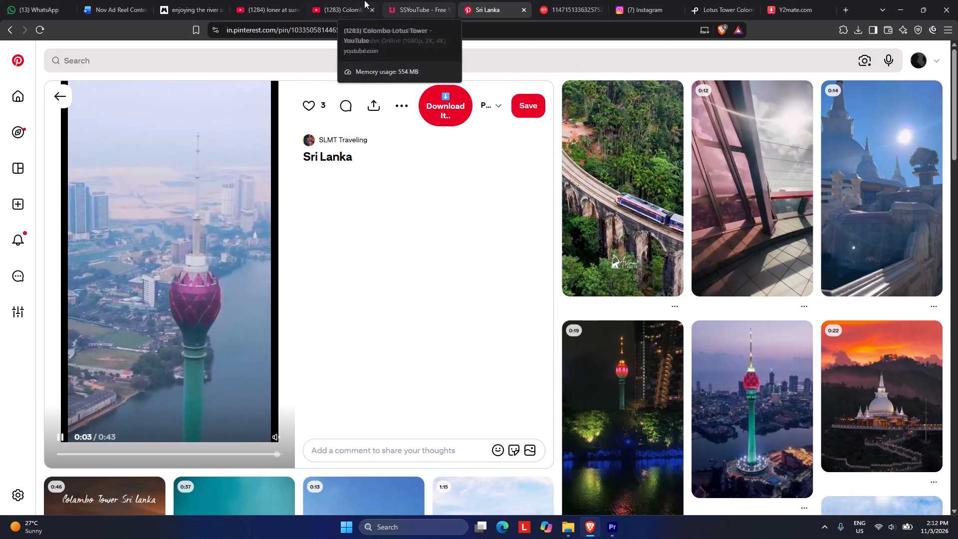
Browse the YouTube results for Colombo Lotus Tower and preview the dusk-time Short from Ceylon05.
{"action": "left_click", "coordinate": [338, 0]}
{"action": "scroll", "coordinate": [337, 245], "scroll_direction": "up", "scroll_amount": 9}
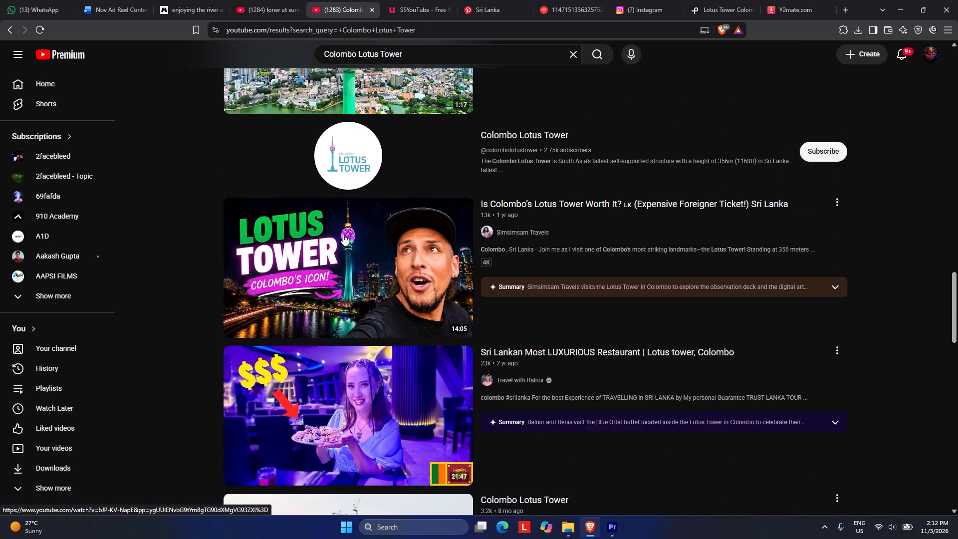
{"action": "scroll", "coordinate": [343, 235], "scroll_direction": "up", "scroll_amount": 16}
{"action": "scroll", "coordinate": [357, 262], "scroll_direction": "down", "scroll_amount": 2}
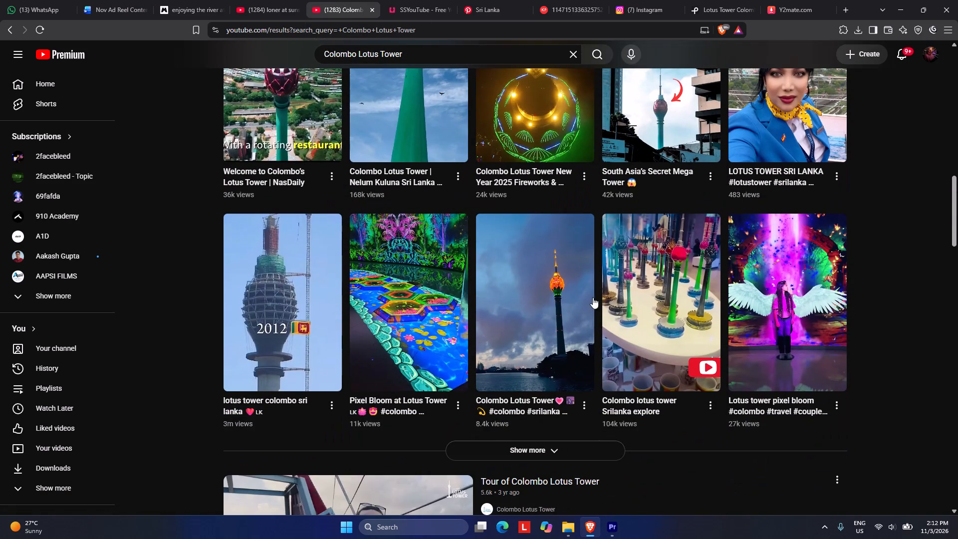
{"action": "left_click", "coordinate": [532, 312]}
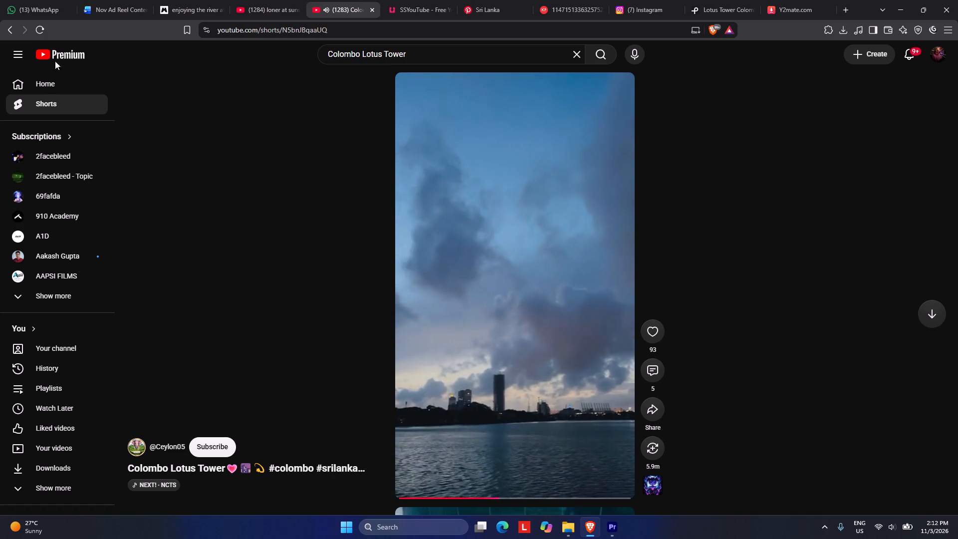
{"action": "left_click", "coordinate": [6, 28]}
Look through the remaining YouTube results and preview the "Lotus Tower - Sri Lanka" Short from we_love_sriLanka.
{"action": "scroll", "coordinate": [704, 314], "scroll_direction": "up", "scroll_amount": 2}
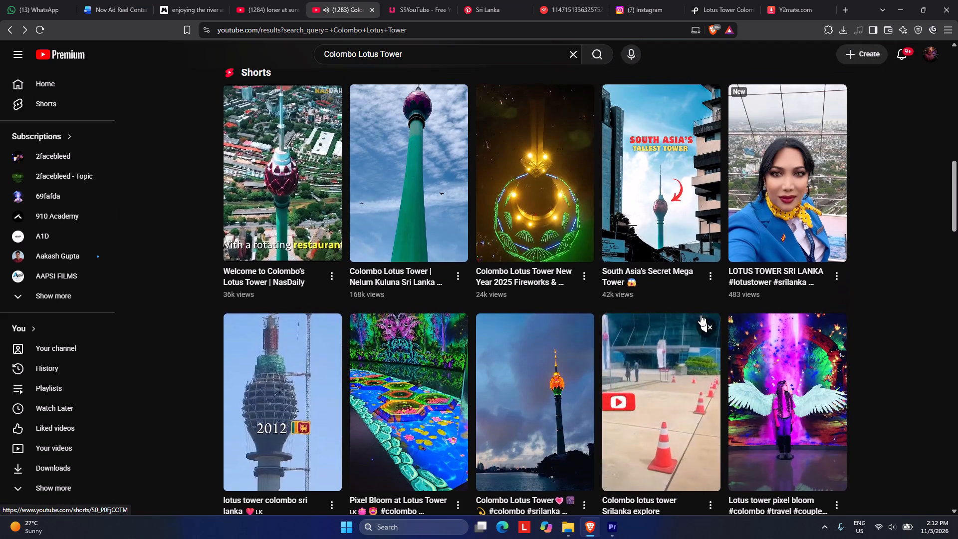
{"action": "scroll", "coordinate": [695, 309], "scroll_direction": "up", "scroll_amount": 1}
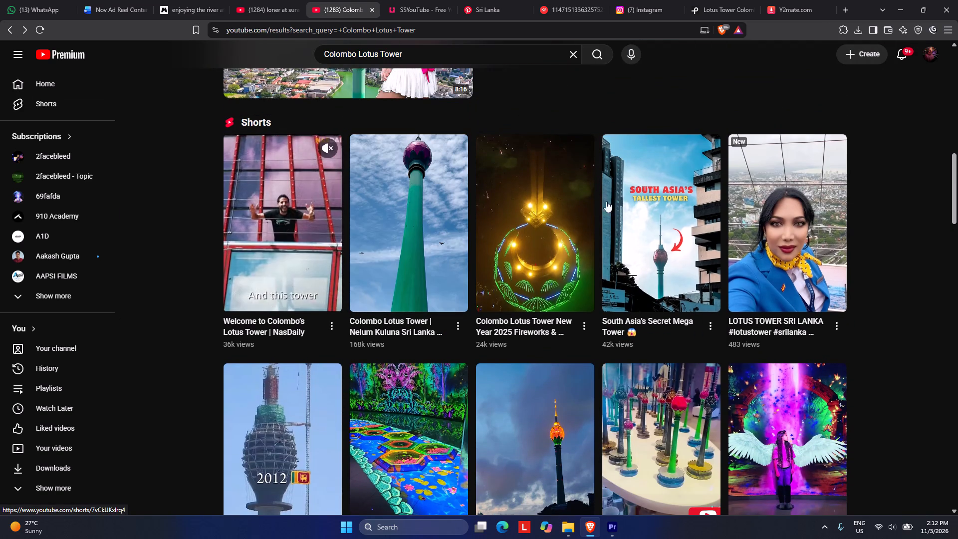
{"action": "scroll", "coordinate": [548, 219], "scroll_direction": "up", "scroll_amount": 8}
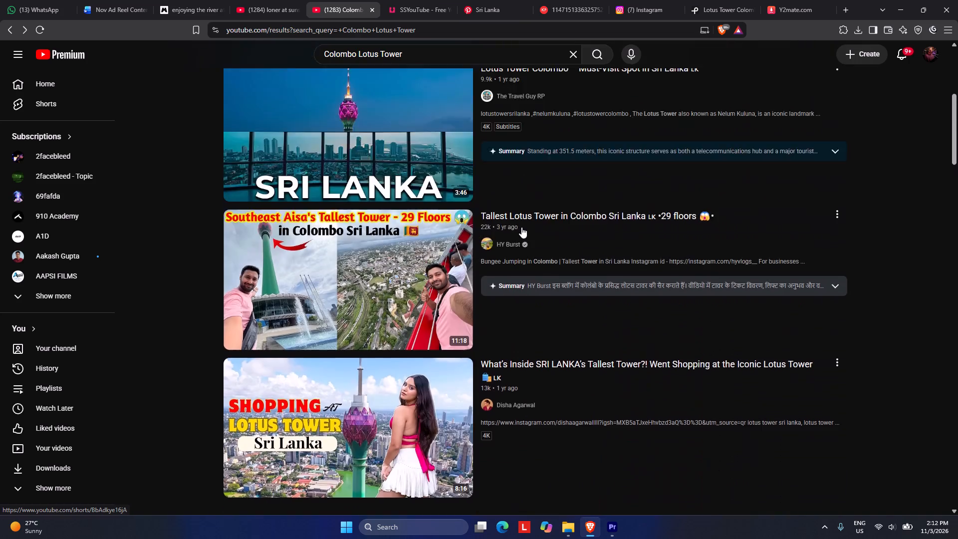
{"action": "scroll", "coordinate": [521, 227], "scroll_direction": "up", "scroll_amount": 7}
{"action": "left_click", "coordinate": [435, 237]}
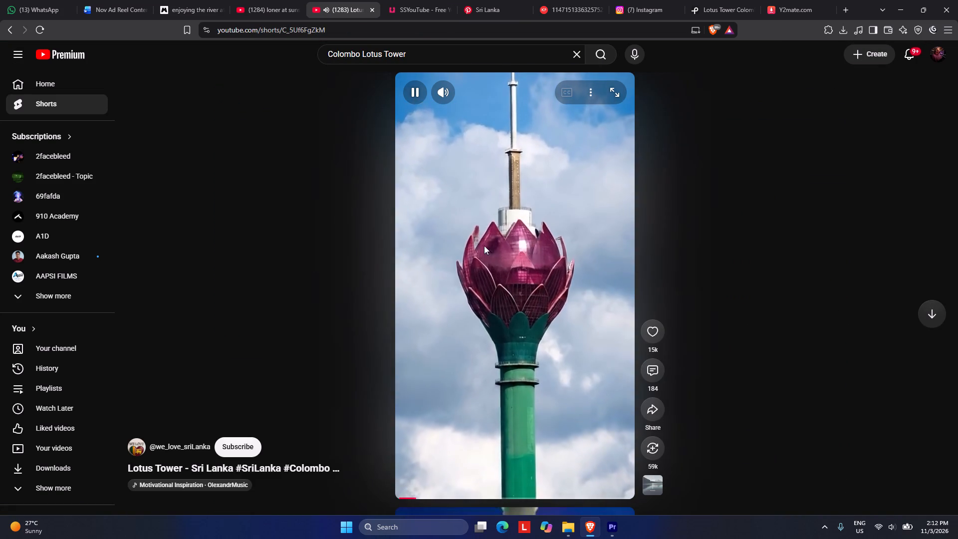
{"action": "left_click", "coordinate": [667, 375]}
{"action": "left_click", "coordinate": [662, 373]}
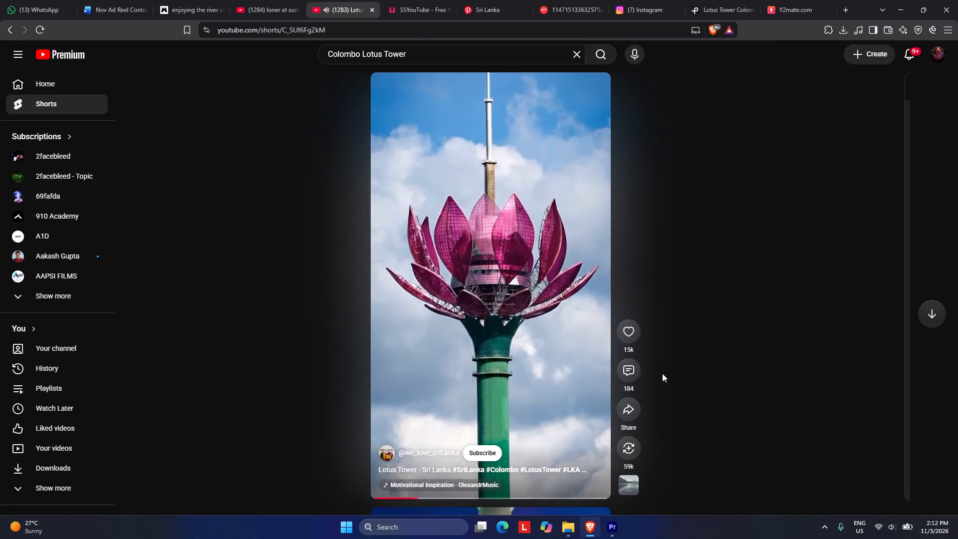
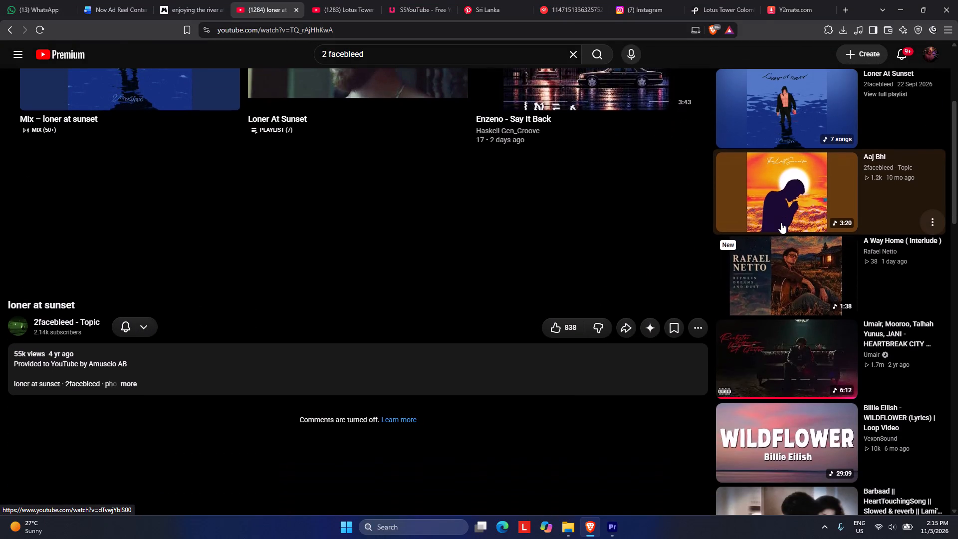
Look through the suggested videos beside "loner at sunset" and play the 3:34 track "faded" from 2facebleed - Topic.
{"action": "scroll", "coordinate": [781, 223], "scroll_direction": "down", "scroll_amount": 2}
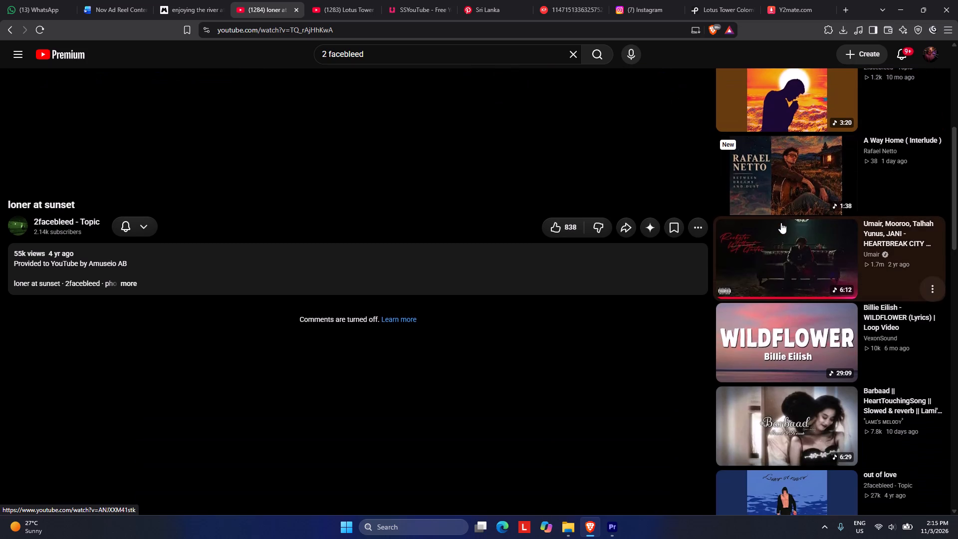
{"action": "scroll", "coordinate": [803, 232], "scroll_direction": "down", "scroll_amount": 5}
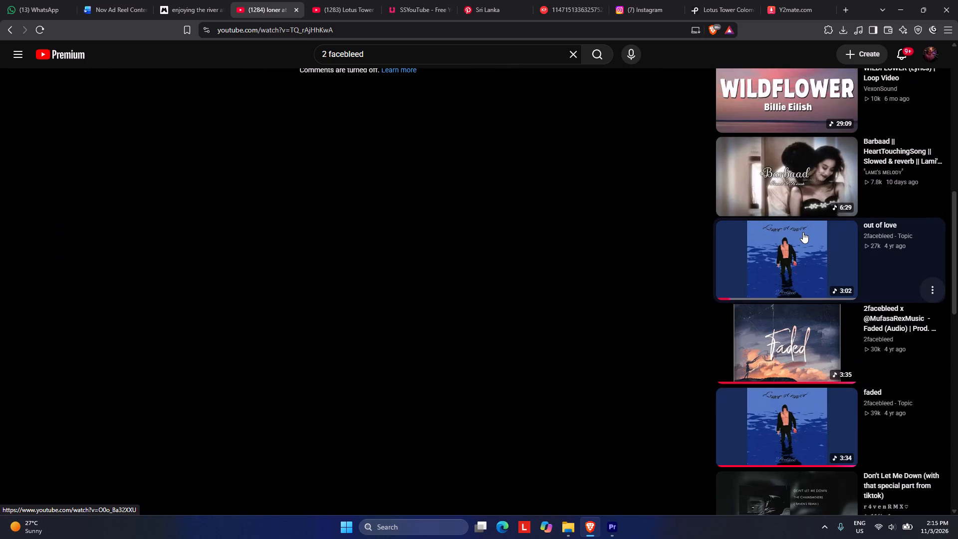
{"action": "left_click", "coordinate": [783, 430]}
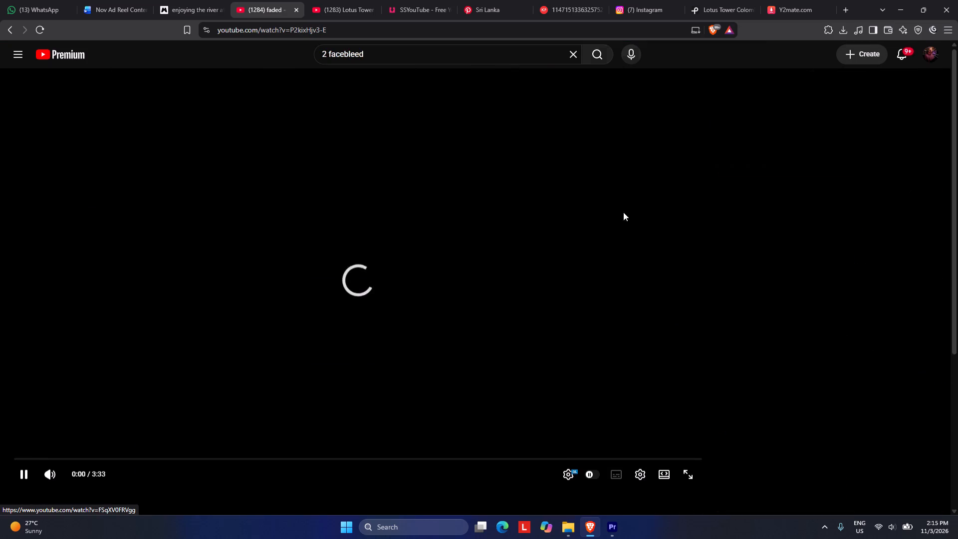
Switch to the open SSYouTube downloader page.
{"action": "left_click", "coordinate": [395, 0]}
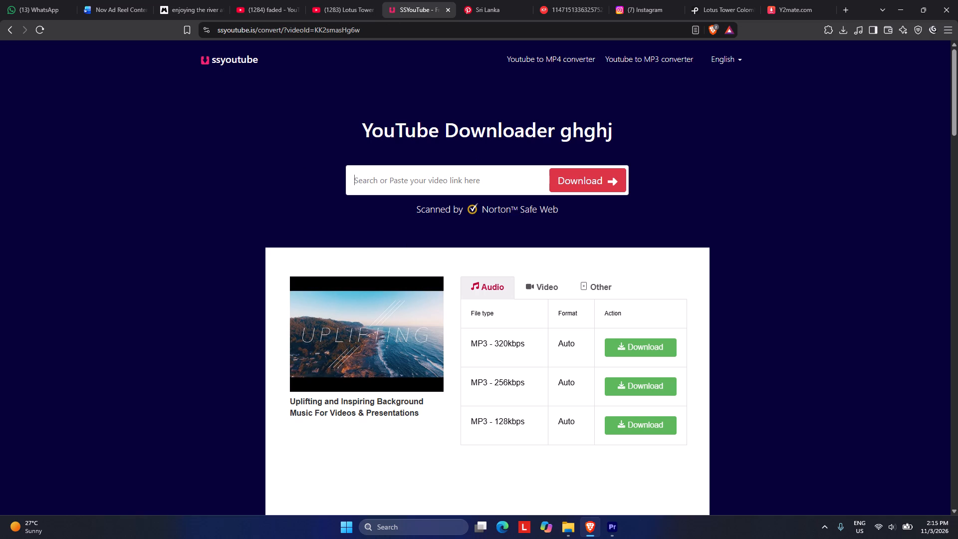
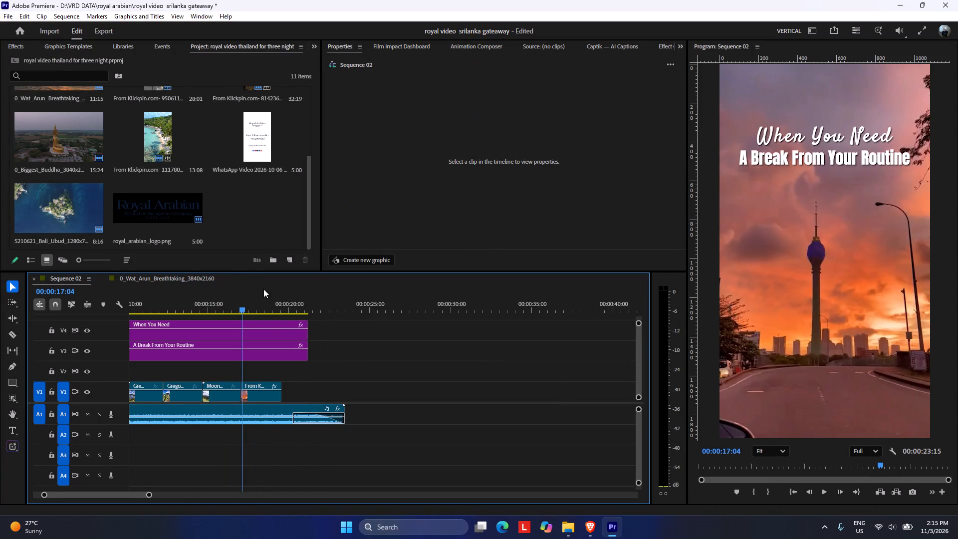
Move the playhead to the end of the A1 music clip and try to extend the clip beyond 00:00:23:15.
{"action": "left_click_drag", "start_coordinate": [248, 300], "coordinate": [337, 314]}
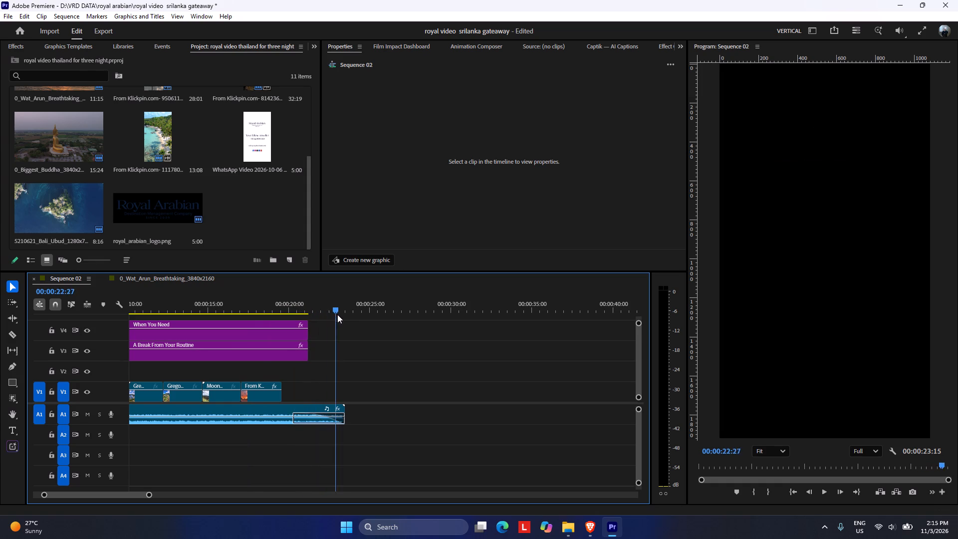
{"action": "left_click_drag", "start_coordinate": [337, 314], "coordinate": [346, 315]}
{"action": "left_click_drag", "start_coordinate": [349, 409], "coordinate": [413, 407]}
Activate the Remix tool for retiming the A1 music clip to a longer duration.
{"action": "left_click_drag", "start_coordinate": [13, 303], "coordinate": [10, 324]}
{"action": "left_click_drag", "start_coordinate": [14, 321], "coordinate": [53, 349]}
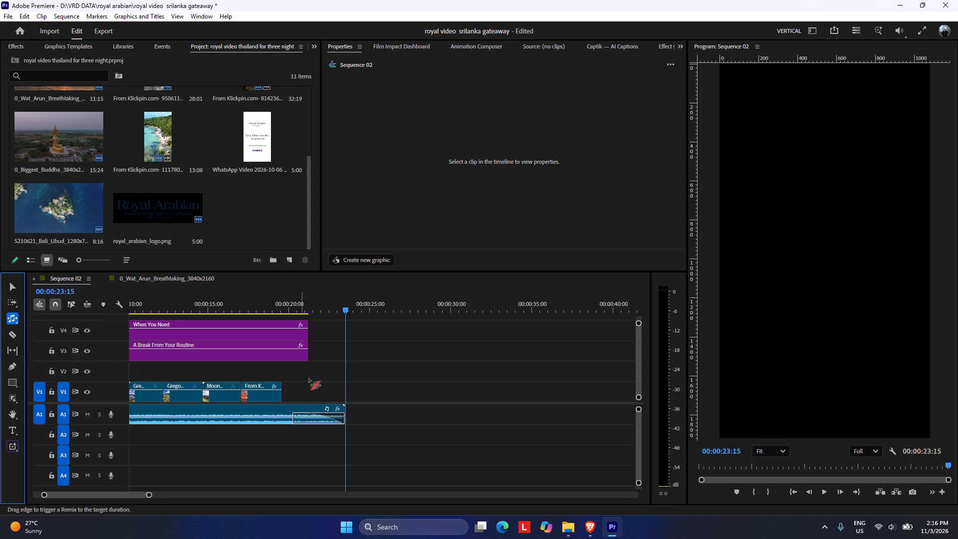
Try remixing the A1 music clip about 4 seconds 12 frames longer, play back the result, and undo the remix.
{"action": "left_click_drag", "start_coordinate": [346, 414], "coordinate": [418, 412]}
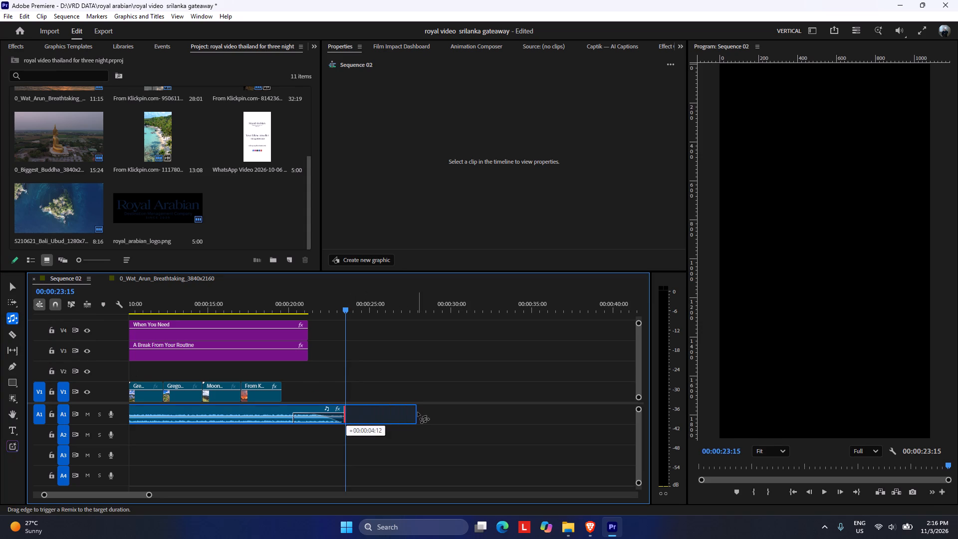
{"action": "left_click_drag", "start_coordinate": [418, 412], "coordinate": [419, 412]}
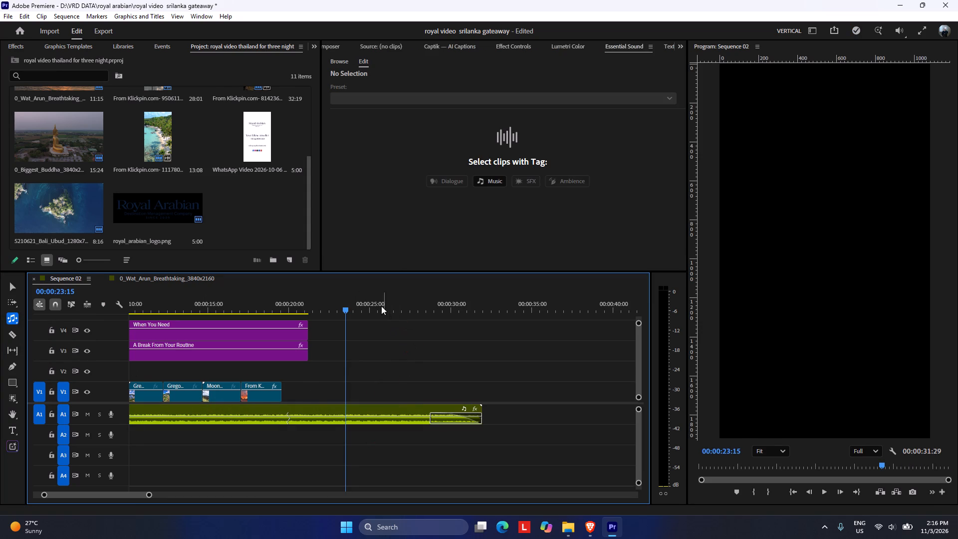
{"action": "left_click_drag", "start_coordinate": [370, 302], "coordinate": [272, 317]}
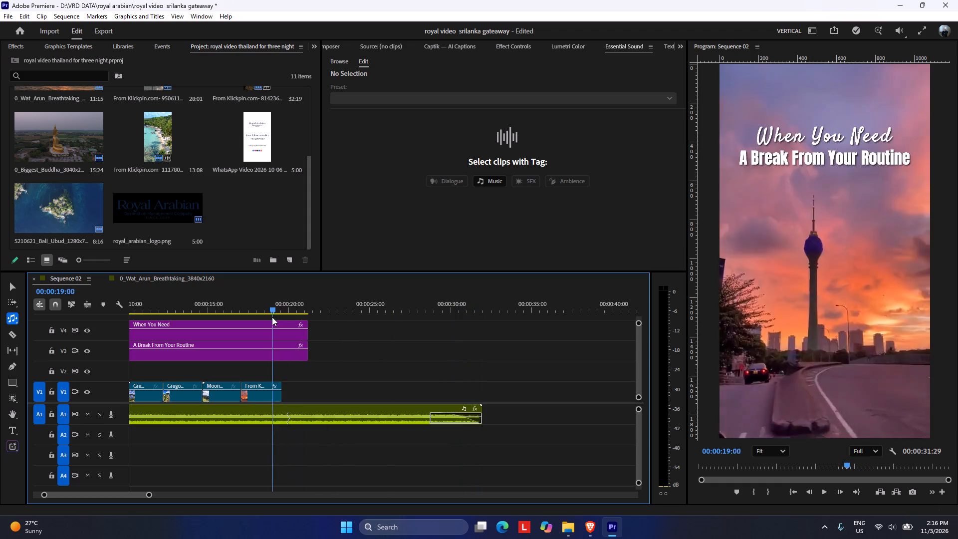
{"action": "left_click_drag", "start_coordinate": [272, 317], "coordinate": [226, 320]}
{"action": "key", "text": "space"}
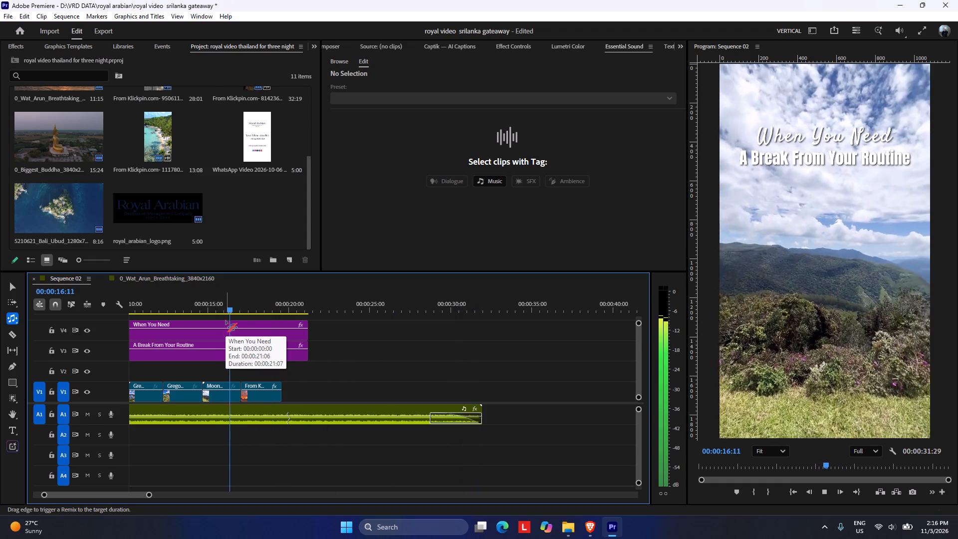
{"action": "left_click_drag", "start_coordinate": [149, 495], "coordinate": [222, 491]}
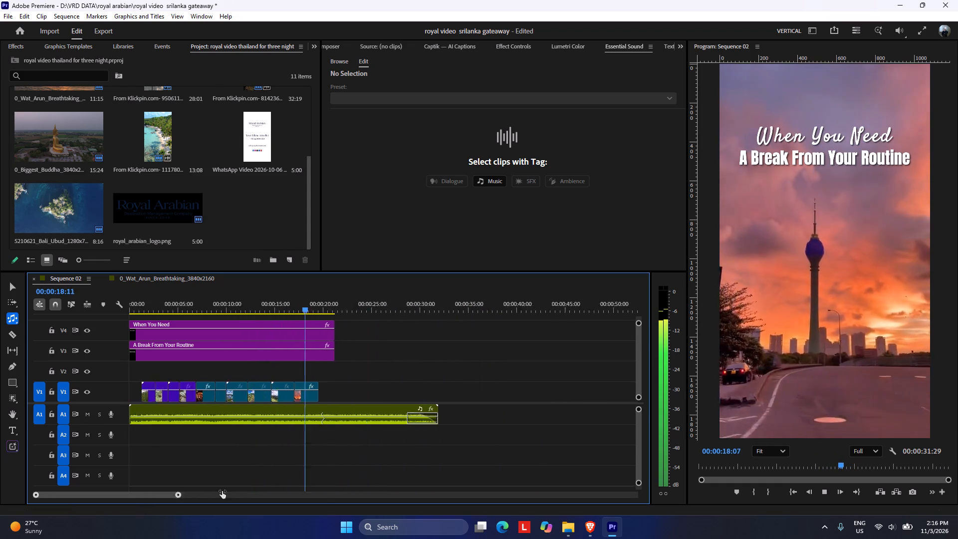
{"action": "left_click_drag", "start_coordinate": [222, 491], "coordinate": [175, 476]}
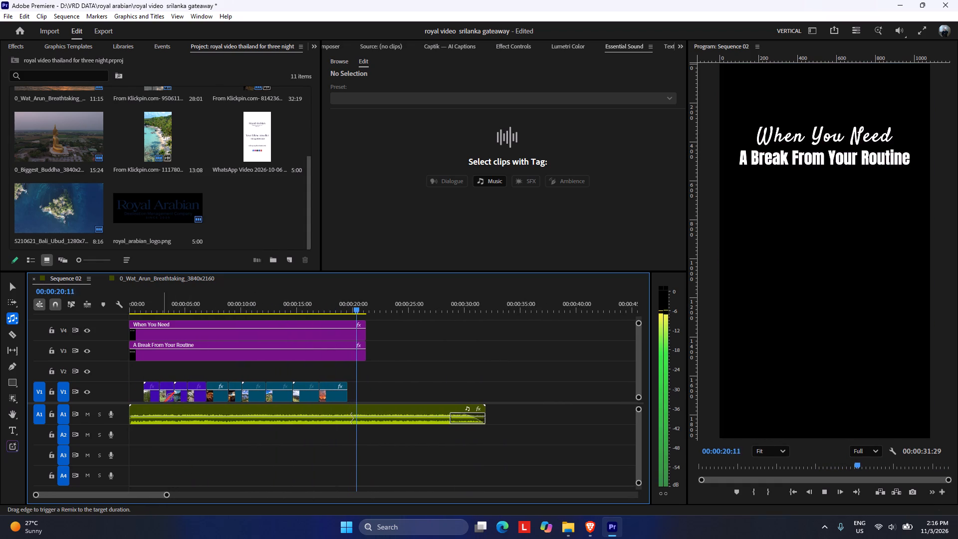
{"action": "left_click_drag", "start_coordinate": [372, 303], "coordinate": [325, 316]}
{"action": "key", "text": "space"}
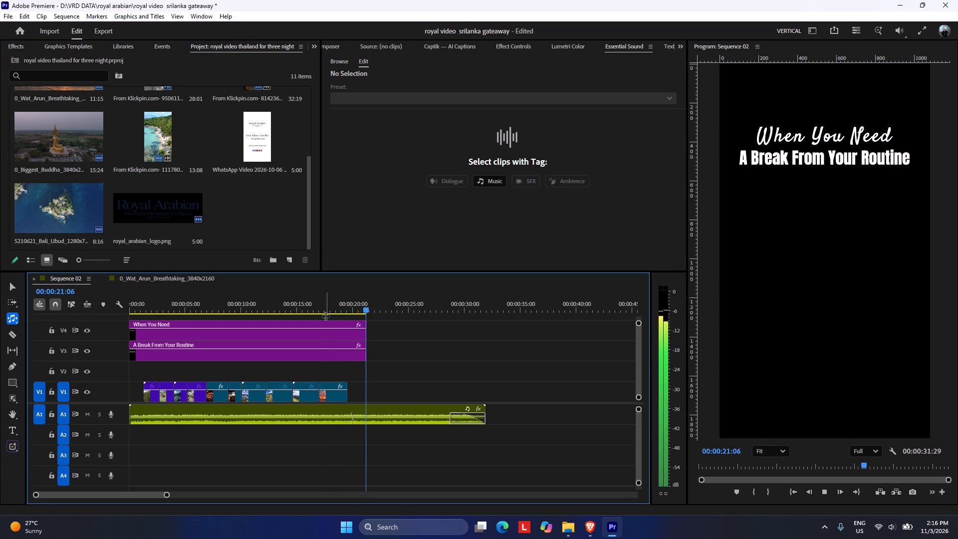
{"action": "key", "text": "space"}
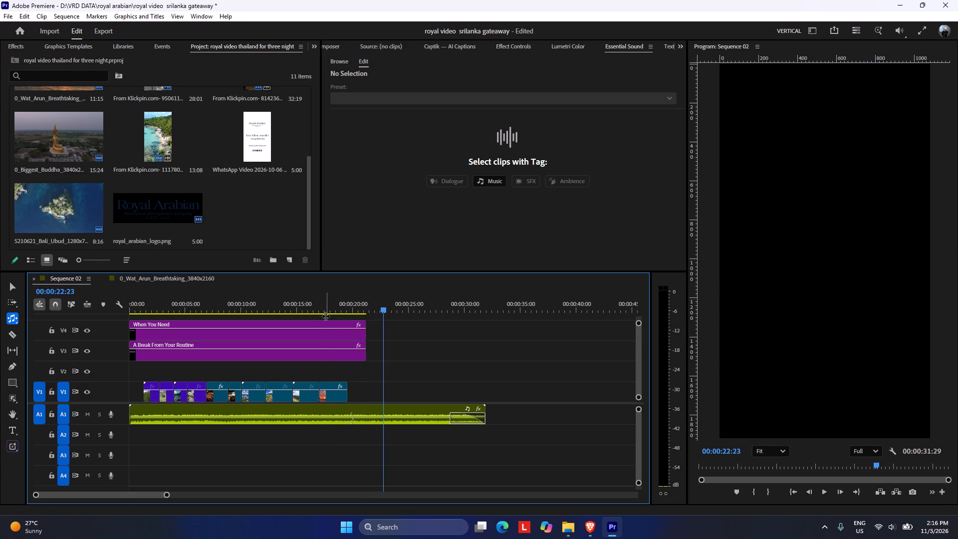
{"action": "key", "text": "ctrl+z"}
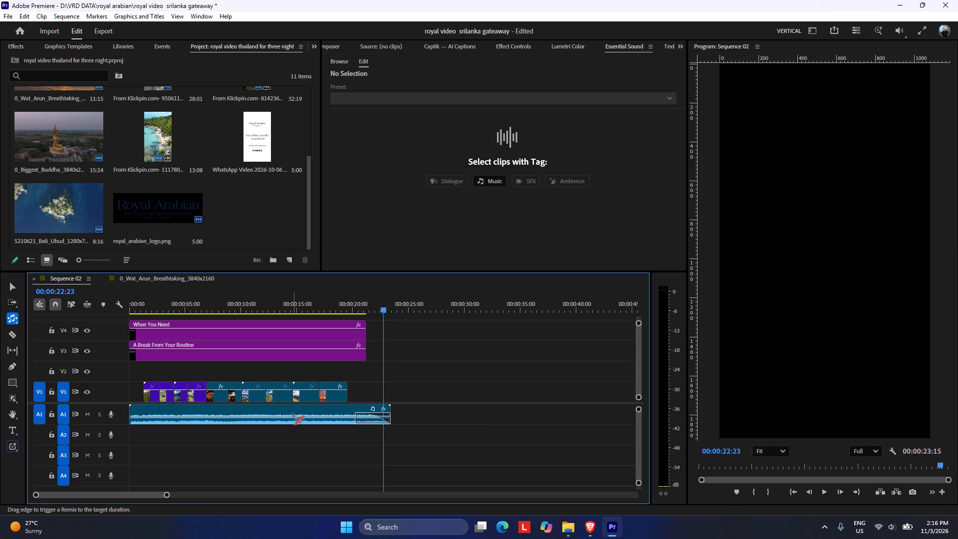
Change the label colour of the music clip on A1 to Rose.
{"action": "key", "text": "v"}
{"action": "left_click", "coordinate": [291, 412]}
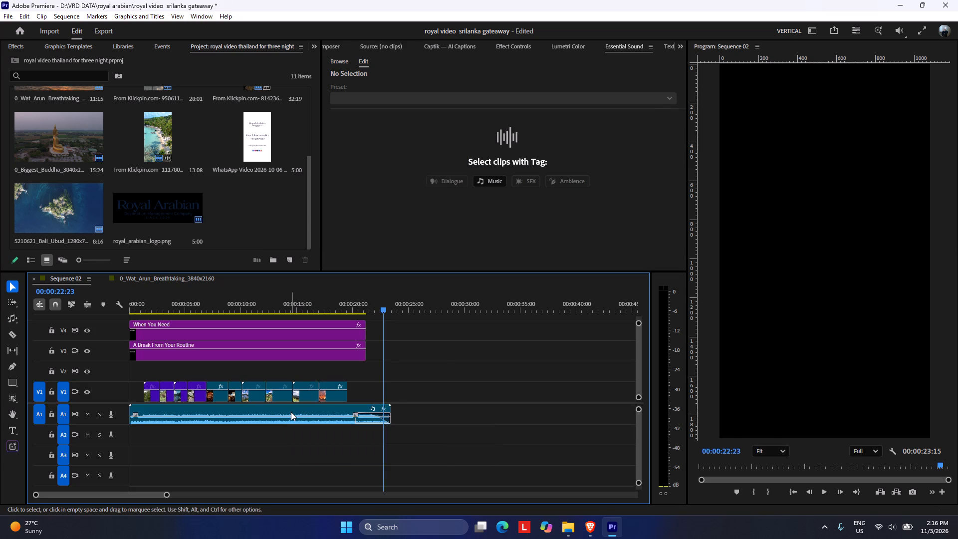
{"action": "right_click", "coordinate": [291, 412]}
{"action": "left_click", "coordinate": [343, 329]}
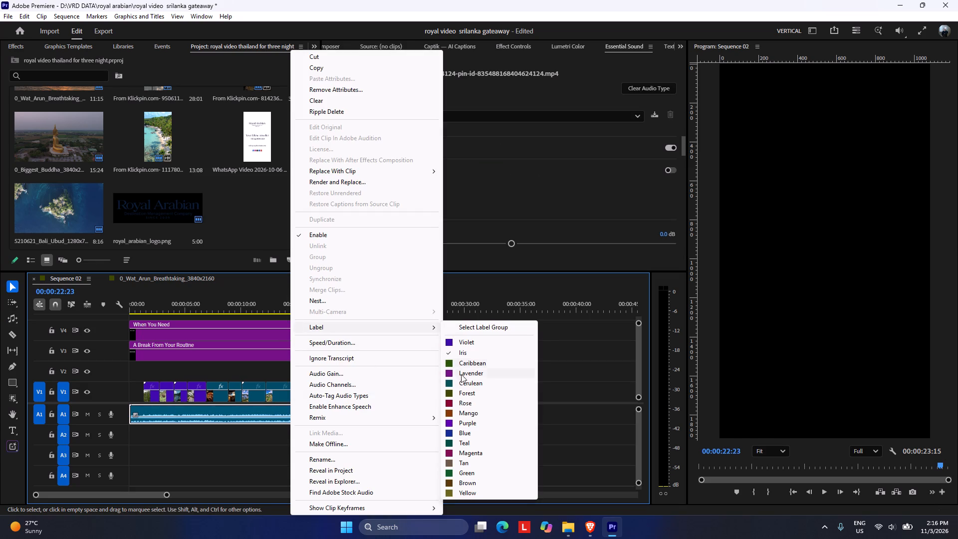
{"action": "left_click", "coordinate": [463, 404]}
{"action": "left_click", "coordinate": [479, 408]}
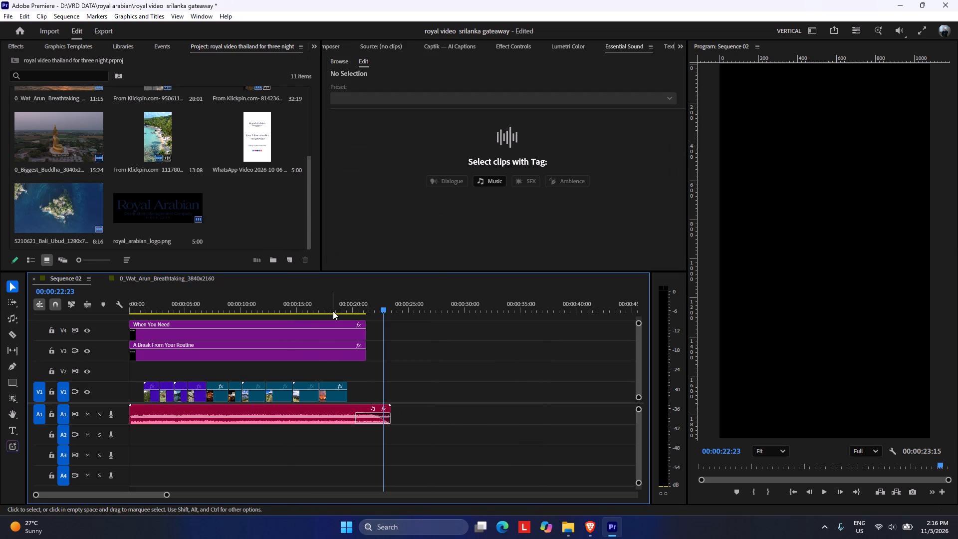
Play Sequence 02 from the beginning to review the cut against the music, and scrub back through the placed clips.
{"action": "left_click_drag", "start_coordinate": [343, 301], "coordinate": [0, 381]}
{"action": "key", "text": "space"}
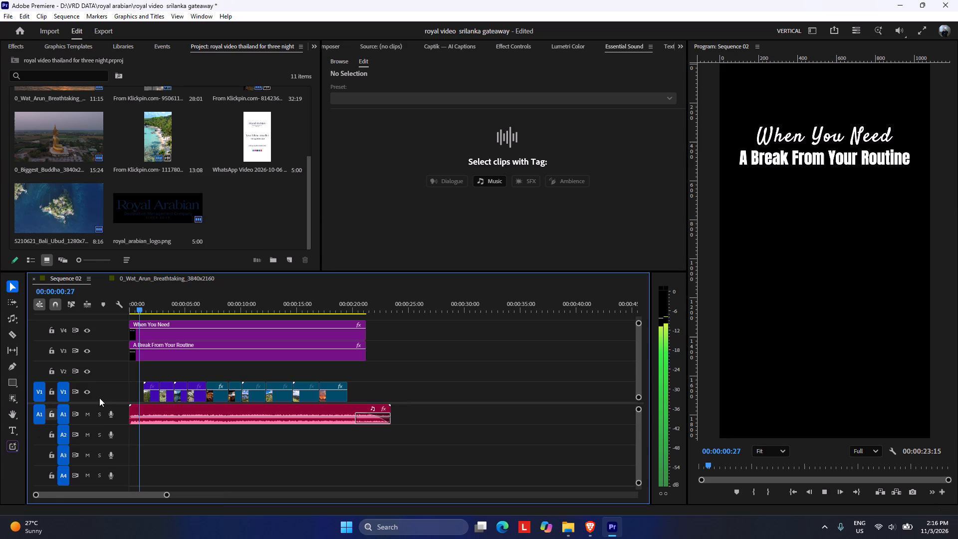
{"action": "left_click_drag", "start_coordinate": [107, 402], "coordinate": [109, 439]}
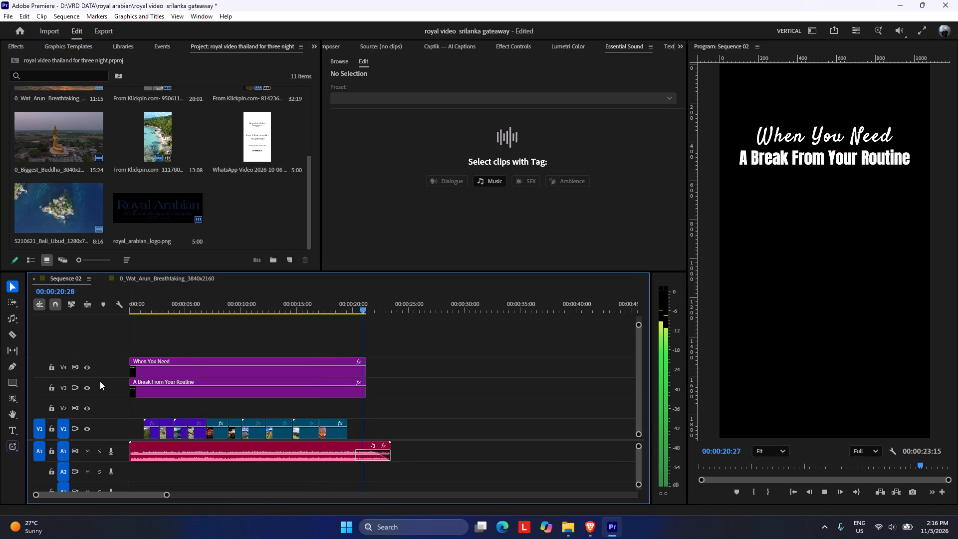
{"action": "left_click", "coordinate": [198, 354]}
{"action": "left_click_drag", "start_coordinate": [575, 533], "coordinate": [584, 530]}
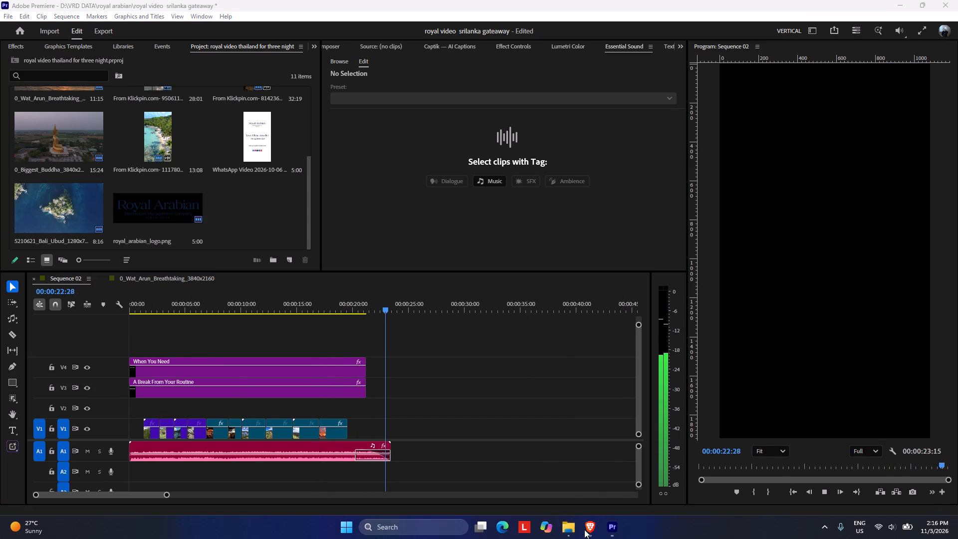
{"action": "left_click", "coordinate": [573, 533]}
{"action": "left_click", "coordinate": [579, 533]}
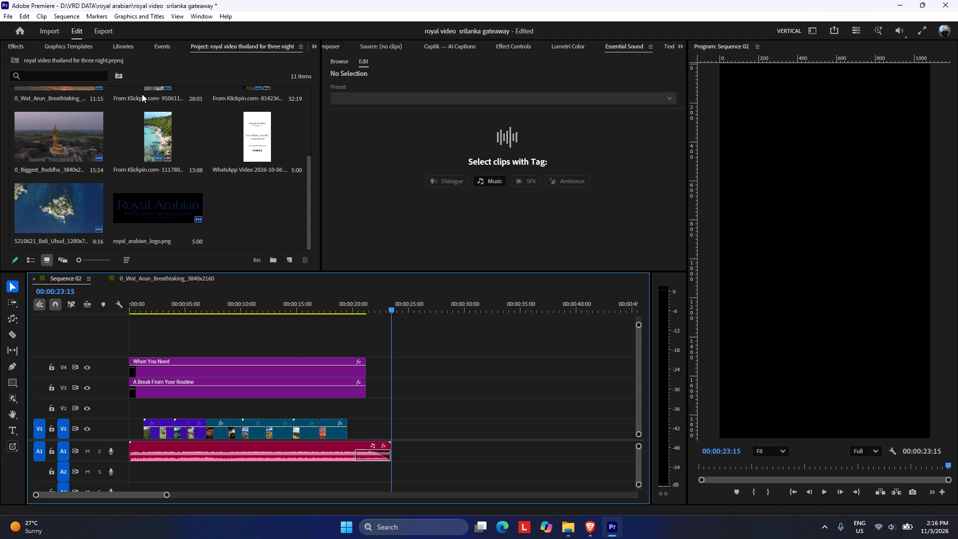
{"action": "left_click_drag", "start_coordinate": [333, 301], "coordinate": [184, 314]}
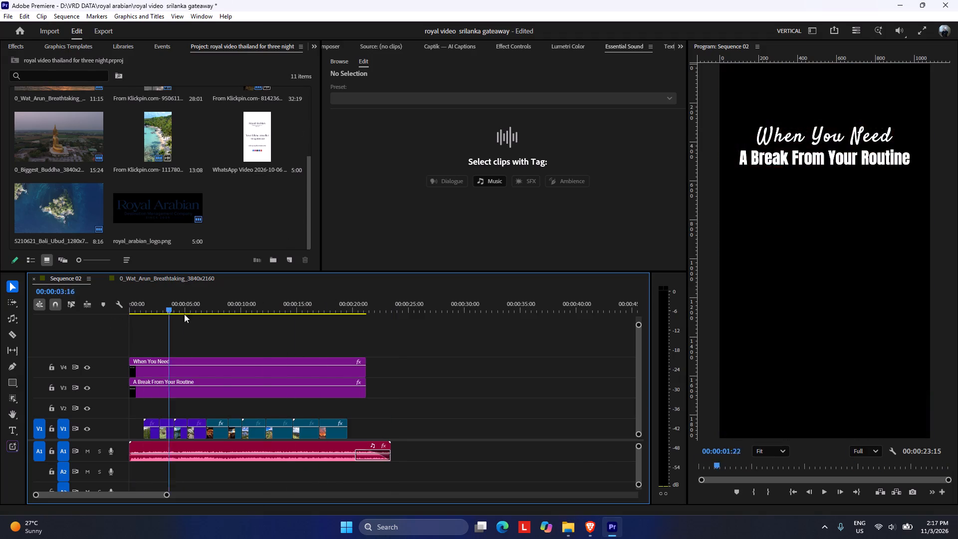
{"action": "left_click_drag", "start_coordinate": [184, 314], "coordinate": [318, 316]}
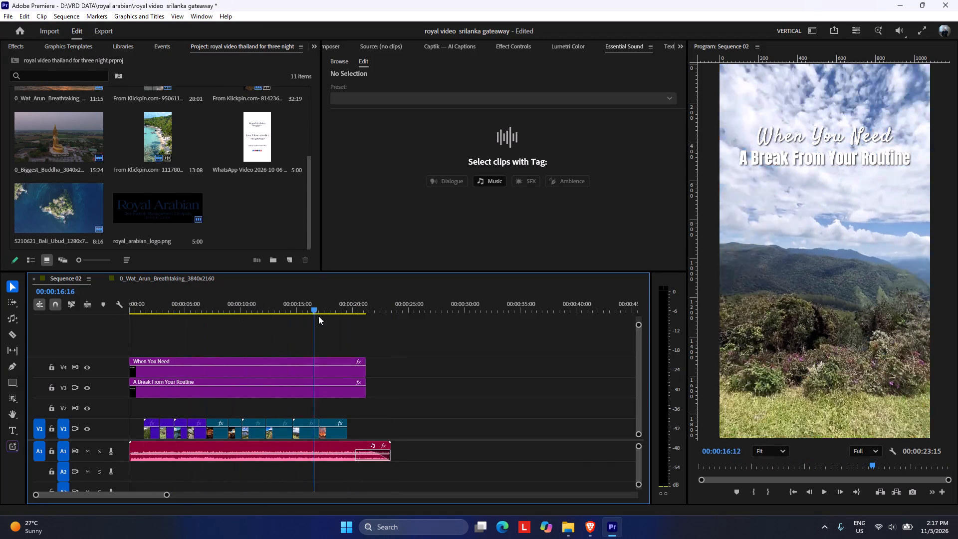
{"action": "left_click_drag", "start_coordinate": [318, 316], "coordinate": [319, 316]}
Switch to the Nov Ad Reel Content script in the browser and read the Lotus Tower and Final CTA sections.
{"action": "left_click", "coordinate": [599, 538]}
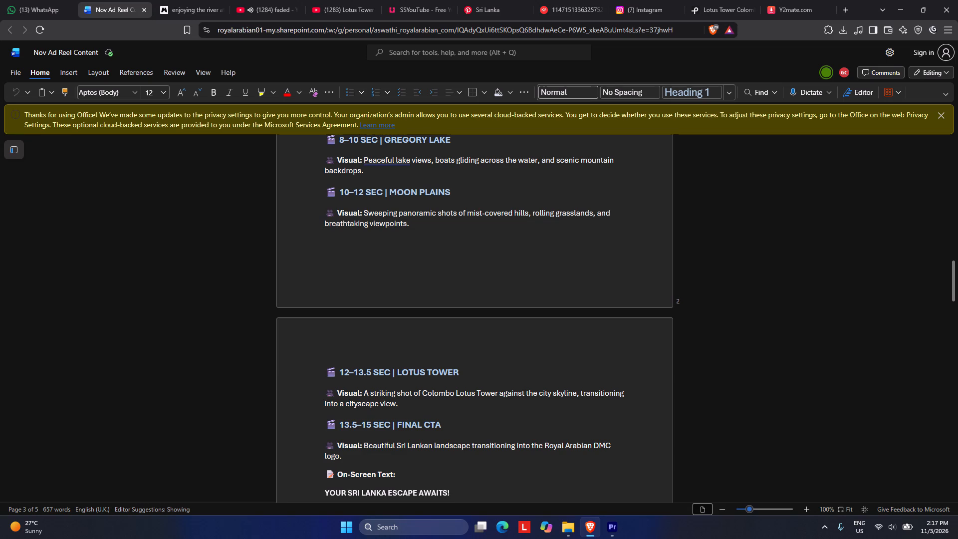
{"action": "left_click", "coordinate": [382, 215]}
{"action": "scroll", "coordinate": [384, 216], "scroll_direction": "down", "scroll_amount": 2}
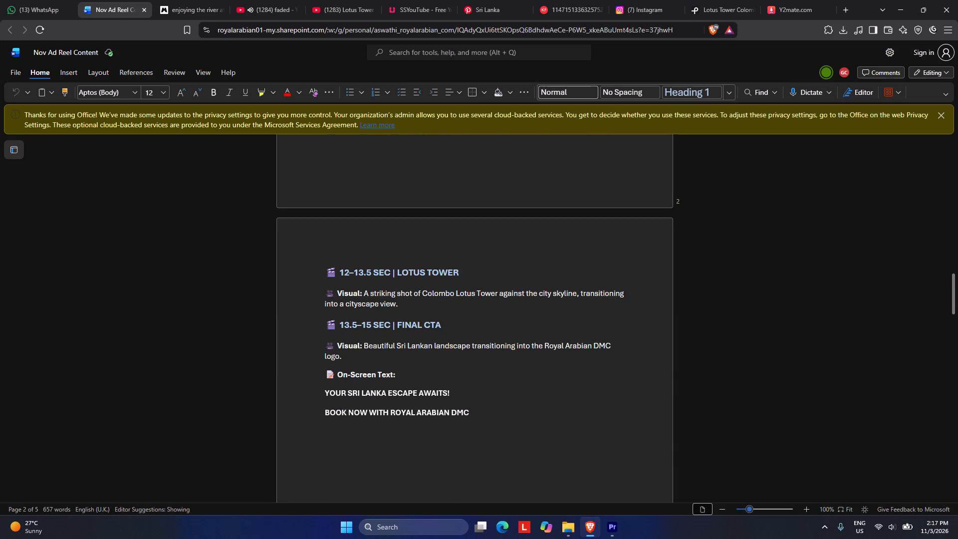
{"action": "left_click", "coordinate": [609, 526]}
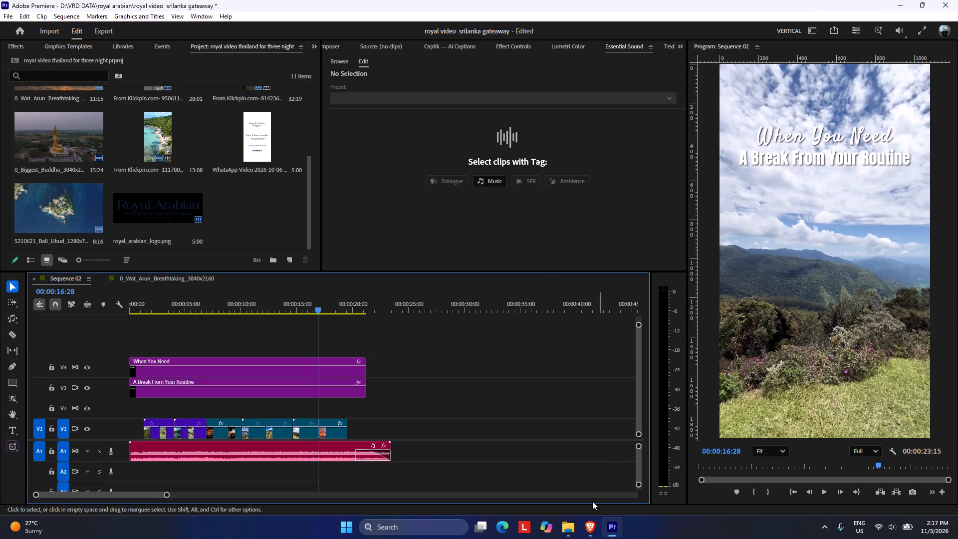
Return to the browser and search Pexels videos for "srilanka landscape".
{"action": "left_click", "coordinate": [587, 528]}
{"action": "left_click", "coordinate": [563, 0]}
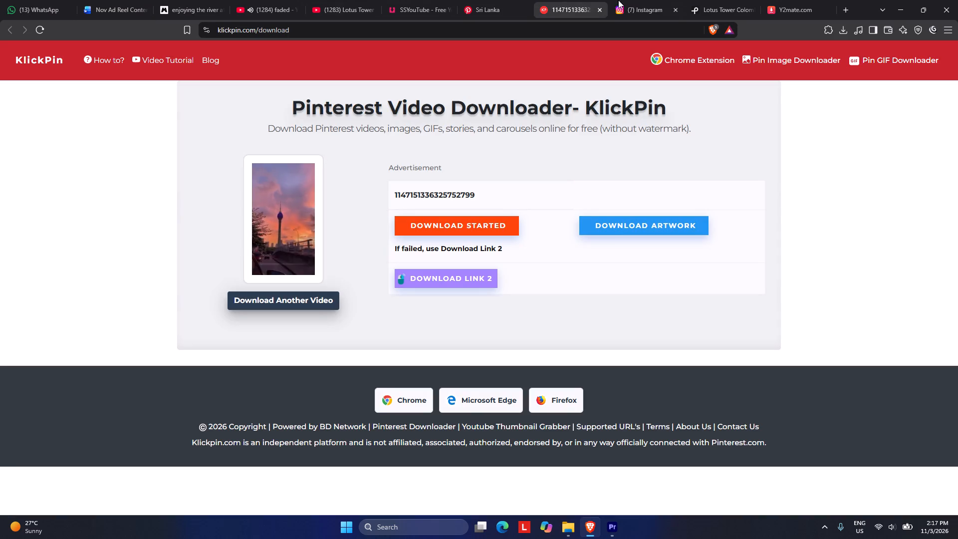
{"action": "left_click", "coordinate": [636, 0]}
{"action": "left_click", "coordinate": [681, 0]}
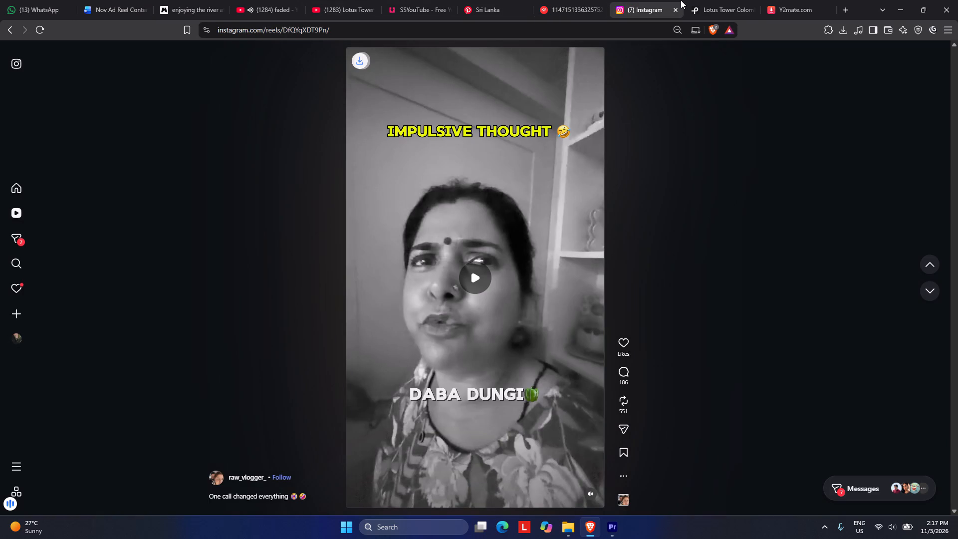
{"action": "left_click", "coordinate": [687, 0]}
{"action": "left_click_drag", "start_coordinate": [431, 64], "coordinate": [0, 145]}
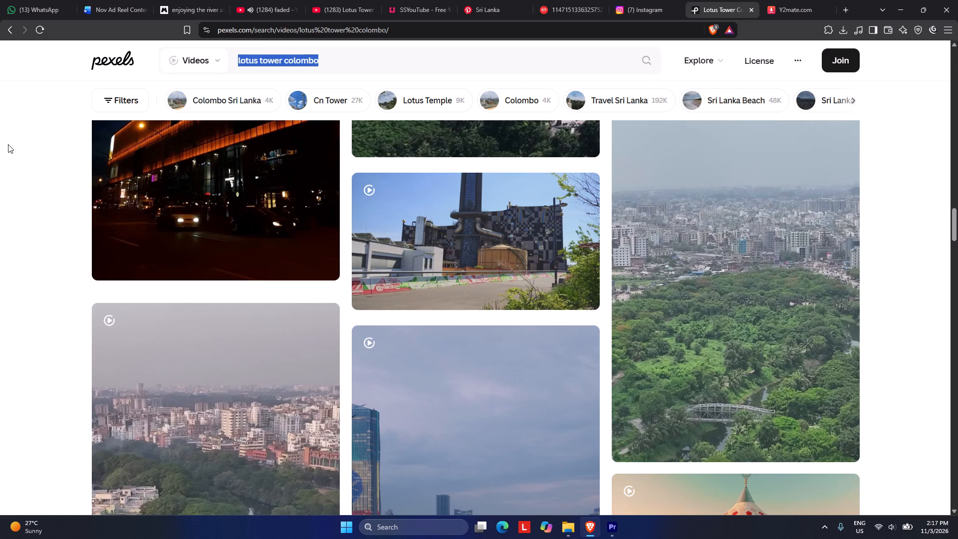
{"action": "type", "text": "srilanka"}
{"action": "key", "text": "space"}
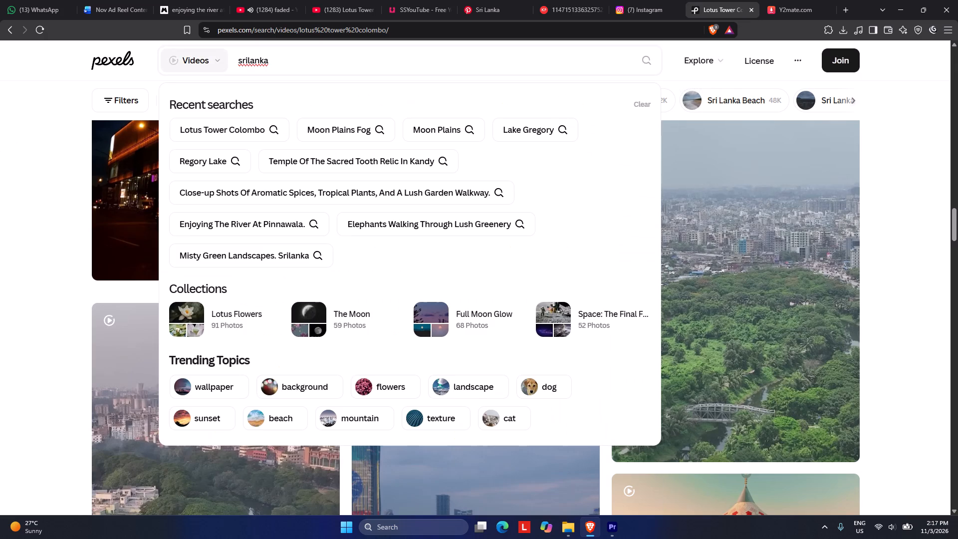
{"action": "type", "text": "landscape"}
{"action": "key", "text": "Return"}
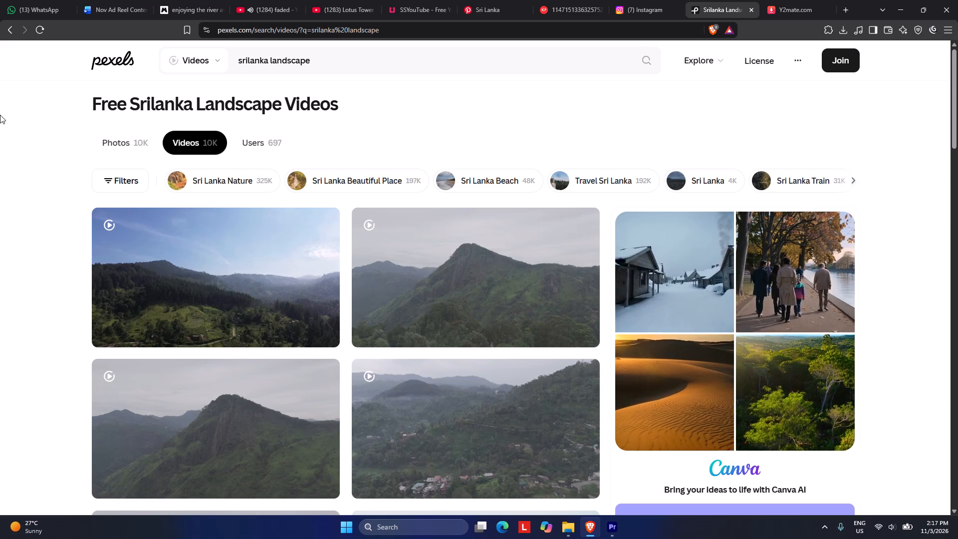
Browse the Sri Lanka landscape video results for a scenic clip suited to the reel's final section.
{"action": "scroll", "coordinate": [42, 136], "scroll_direction": "down", "scroll_amount": 9}
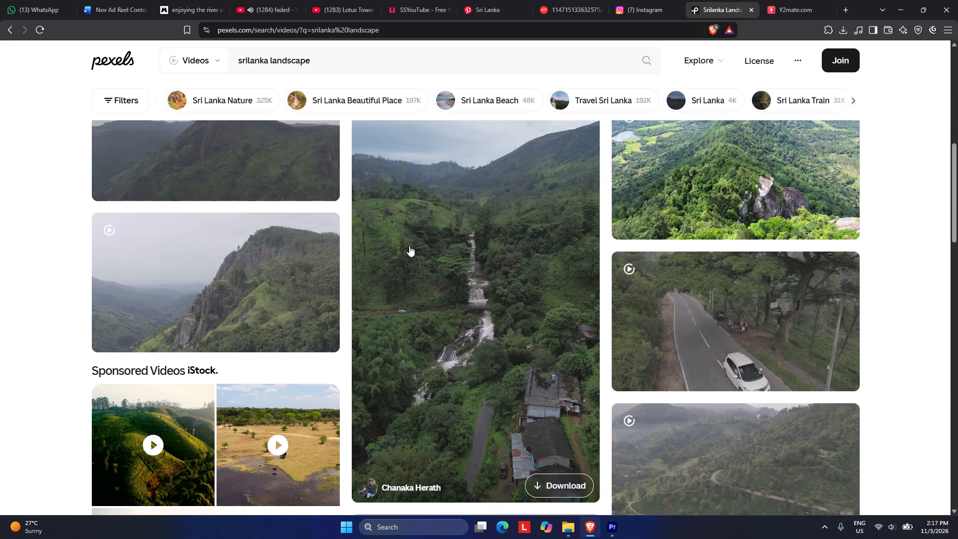
{"action": "scroll", "coordinate": [452, 274], "scroll_direction": "down", "scroll_amount": 4}
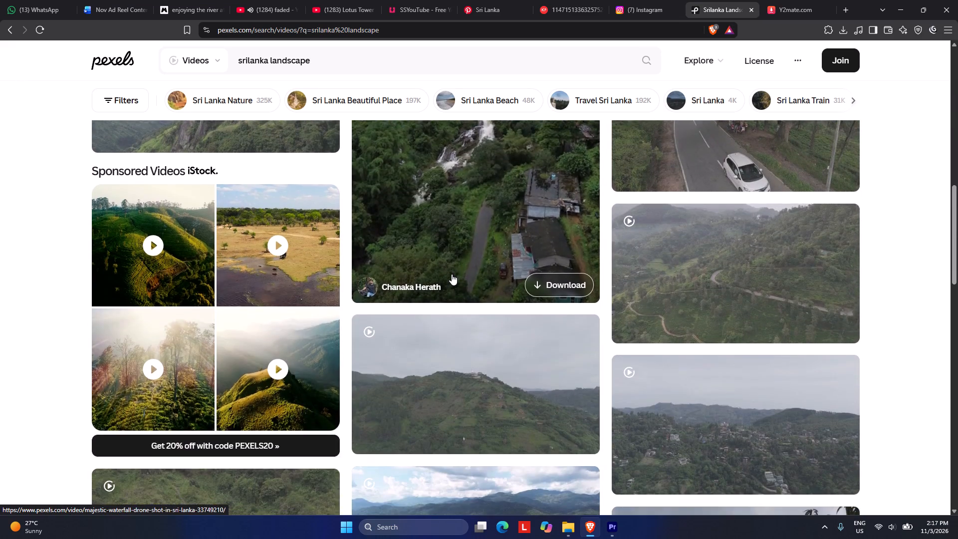
{"action": "scroll", "coordinate": [452, 274], "scroll_direction": "down", "scroll_amount": 15}
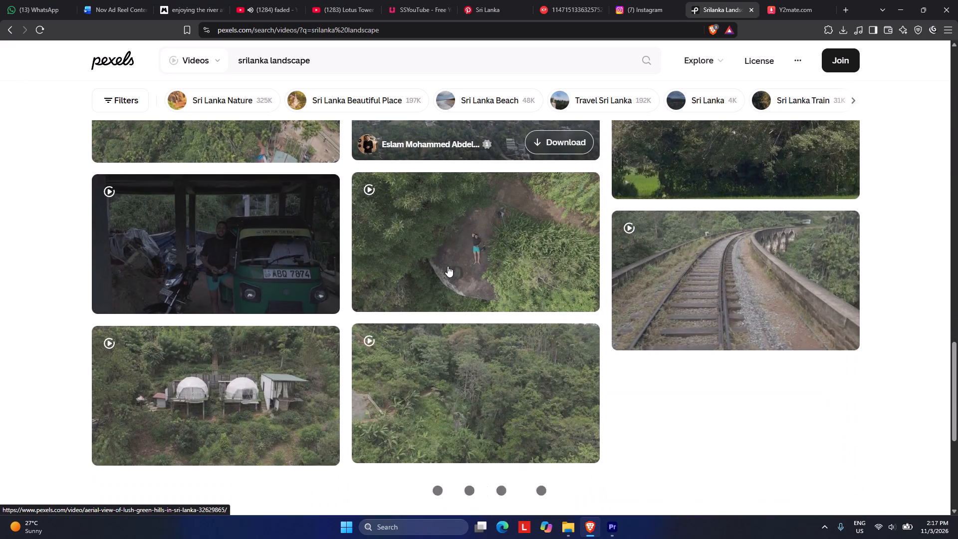
{"action": "scroll", "coordinate": [446, 268], "scroll_direction": "down", "scroll_amount": 20}
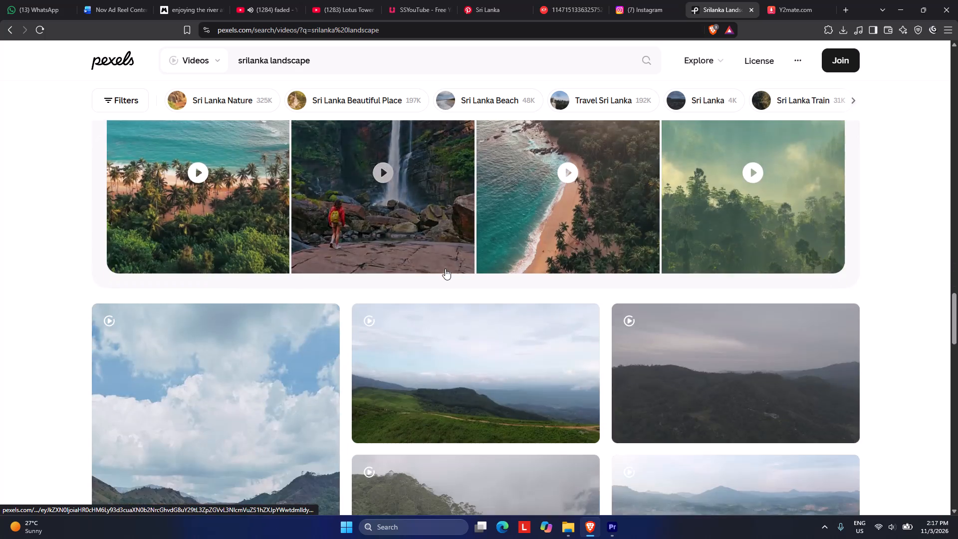
{"action": "scroll", "coordinate": [445, 269], "scroll_direction": "down", "scroll_amount": 3}
{"action": "scroll", "coordinate": [236, 331], "scroll_direction": "up", "scroll_amount": 1}
{"action": "scroll", "coordinate": [236, 331], "scroll_direction": "down", "scroll_amount": 5}
{"action": "scroll", "coordinate": [238, 327], "scroll_direction": "up", "scroll_amount": 10}
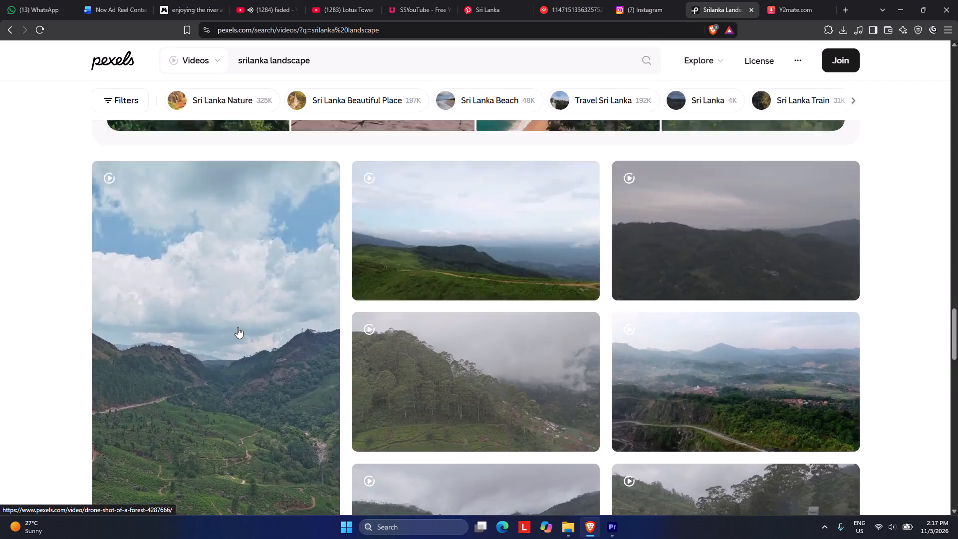
{"action": "scroll", "coordinate": [238, 326], "scroll_direction": "down", "scroll_amount": 3}
Download the vertical aerial verdant mountain landscape video in Full HD 1080x1920 to Downloads as 15538102_1080_1920_25fps.
{"action": "left_click", "coordinate": [239, 323]}
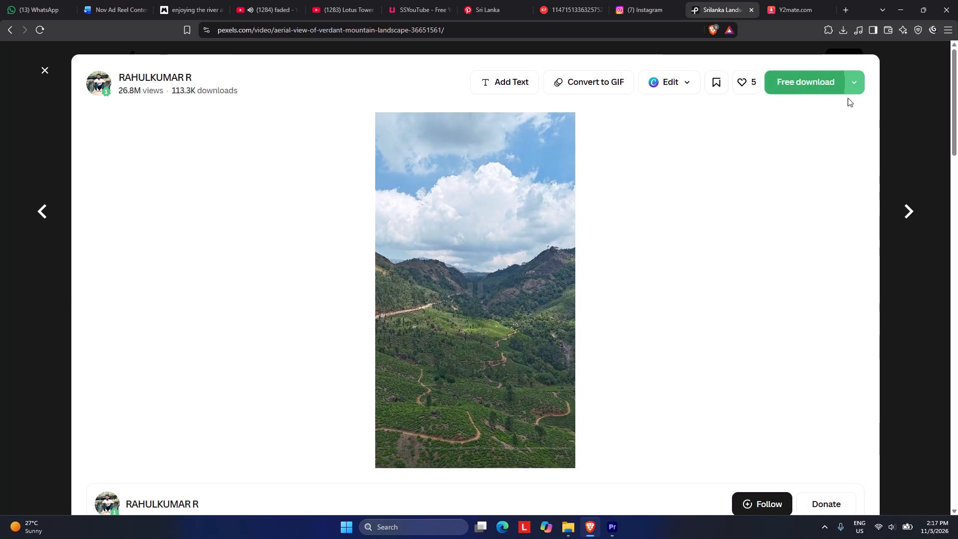
{"action": "left_click", "coordinate": [864, 75]}
{"action": "left_click", "coordinate": [758, 209]}
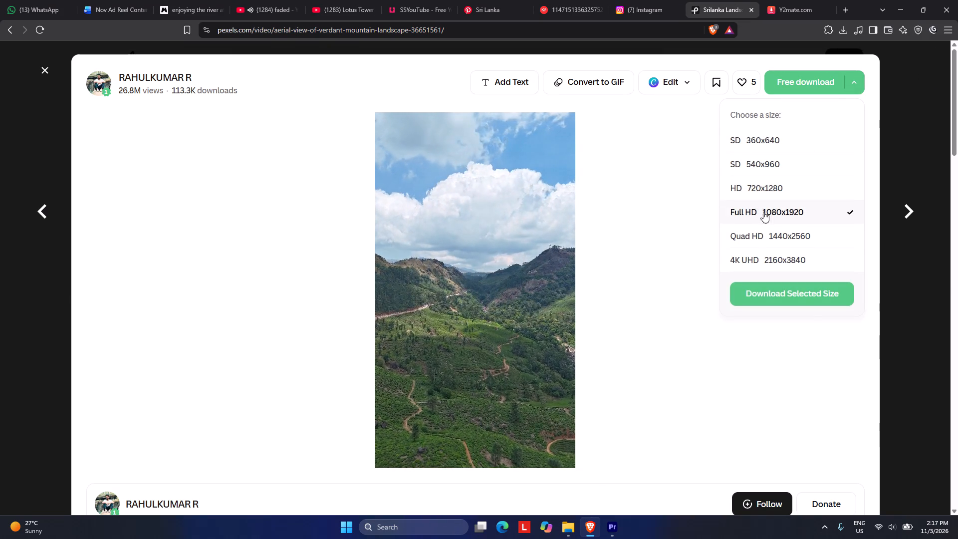
{"action": "left_click", "coordinate": [815, 301]}
{"action": "left_click", "coordinate": [803, 298]}
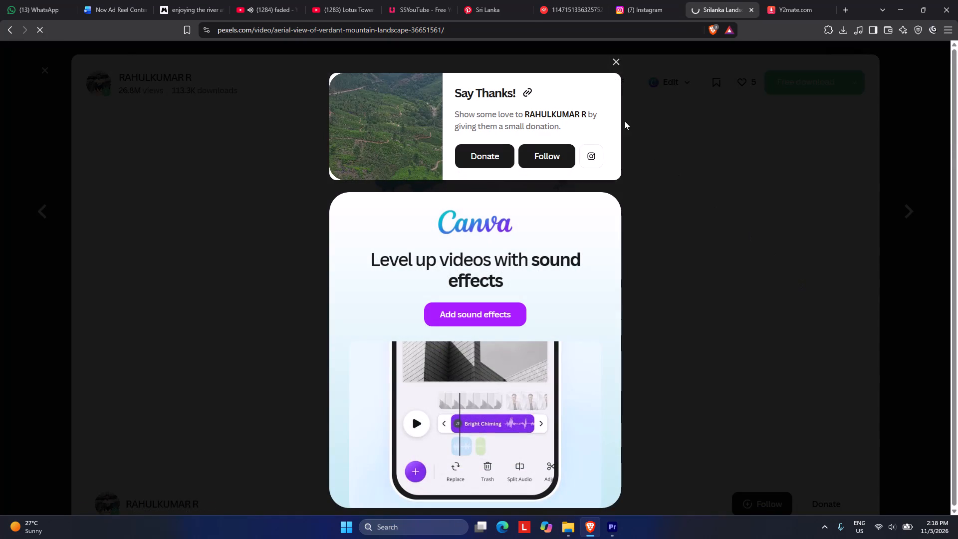
{"action": "left_click", "coordinate": [616, 60]}
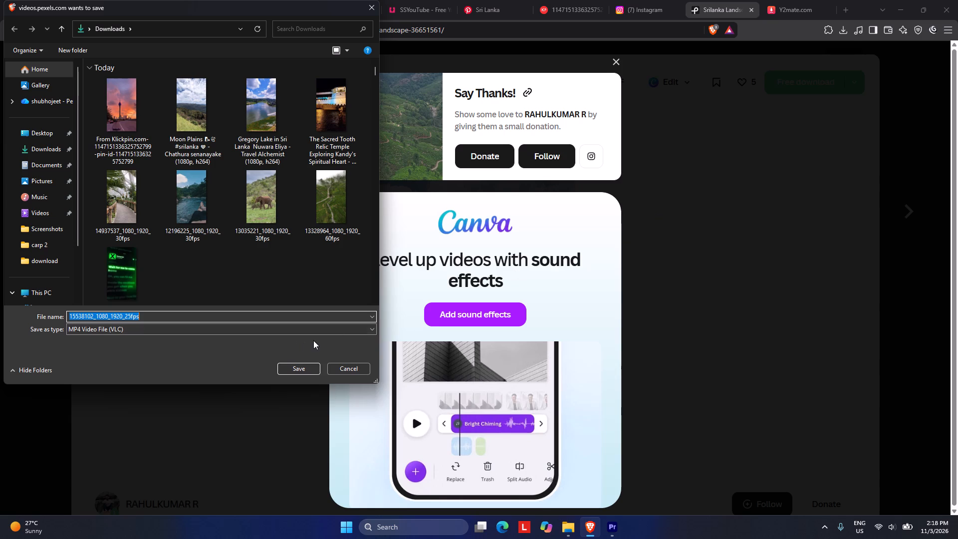
{"action": "left_click", "coordinate": [301, 369]}
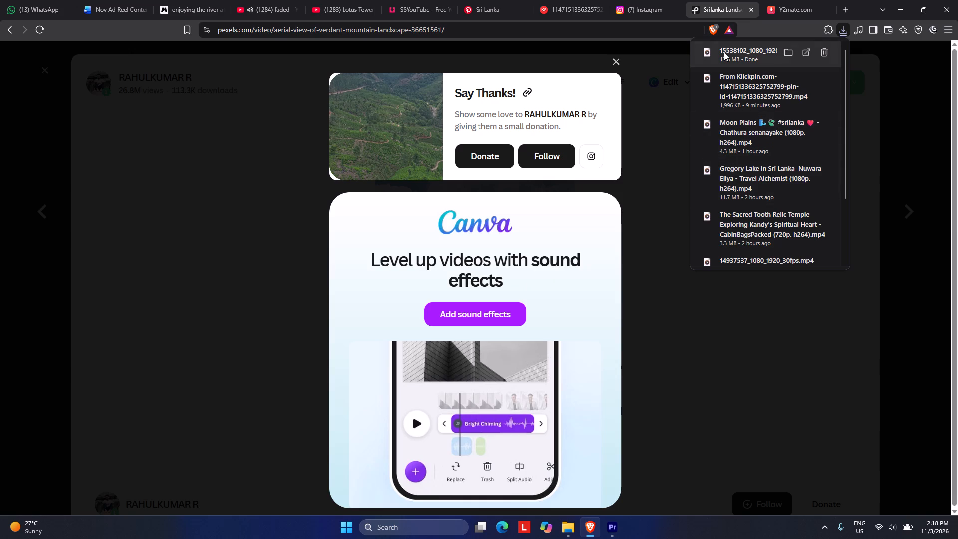
Bring the downloaded 15538102_1080_1920_25fps.mp4 into the Premiere timeline on V1, directly after the Lotus Tower clip.
{"action": "left_click_drag", "start_coordinate": [724, 52], "coordinate": [607, 529]}
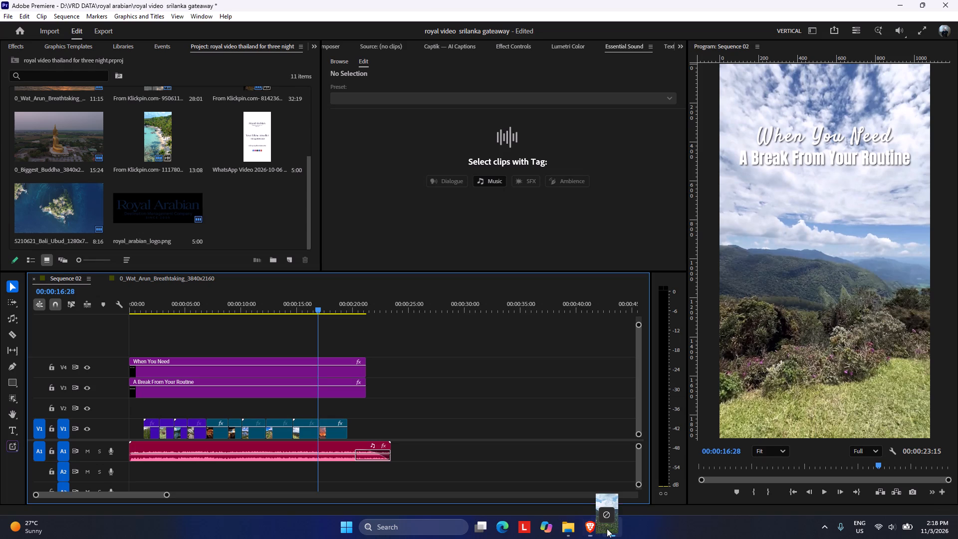
{"action": "left_click_drag", "start_coordinate": [607, 529], "coordinate": [349, 432]}
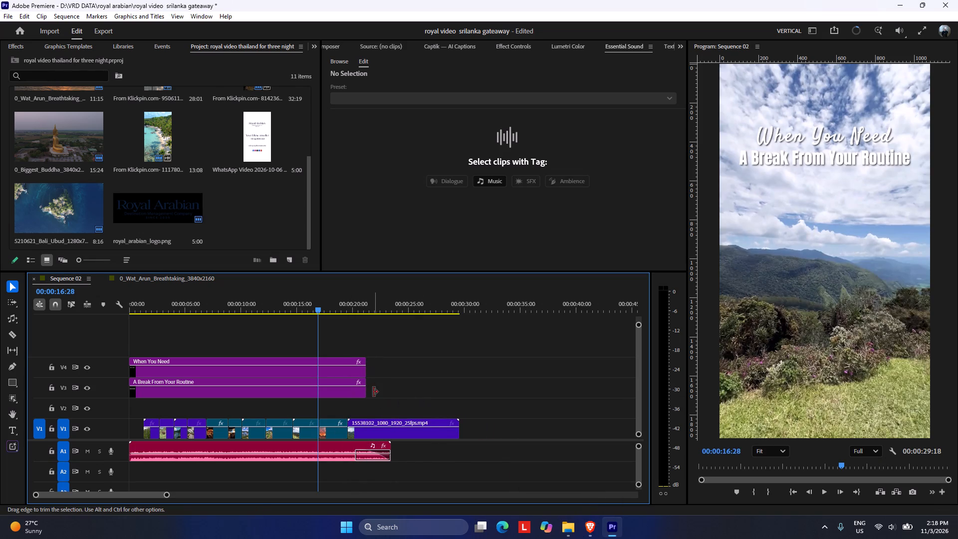
Trim the "A Break From Your Routine" and "When You Need" titles to end where the new mountain clip starts.
{"action": "left_click_drag", "start_coordinate": [370, 391], "coordinate": [351, 390]}
{"action": "left_click_drag", "start_coordinate": [377, 365], "coordinate": [374, 364]}
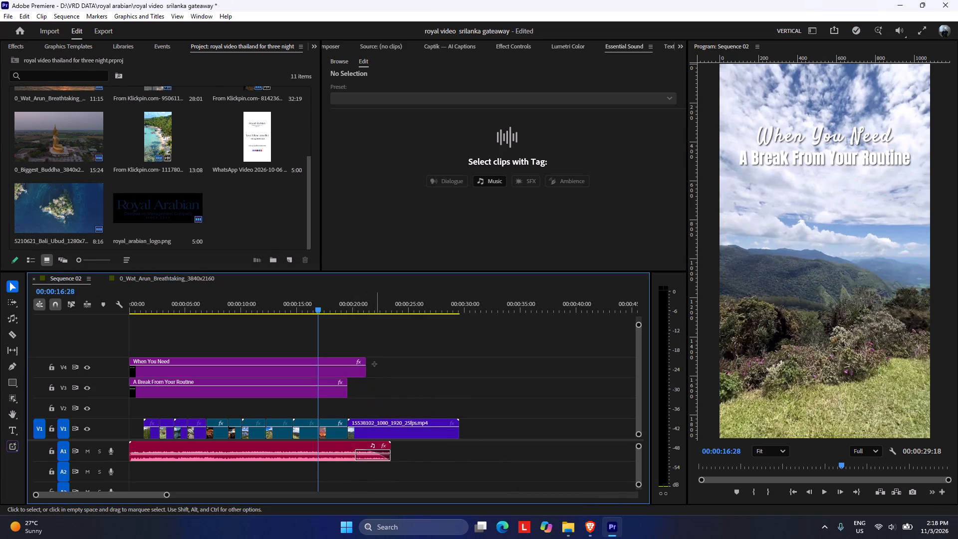
{"action": "left_click_drag", "start_coordinate": [374, 364], "coordinate": [369, 362]}
{"action": "left_click_drag", "start_coordinate": [369, 362], "coordinate": [352, 366]}
{"action": "left_click", "coordinate": [366, 366]}
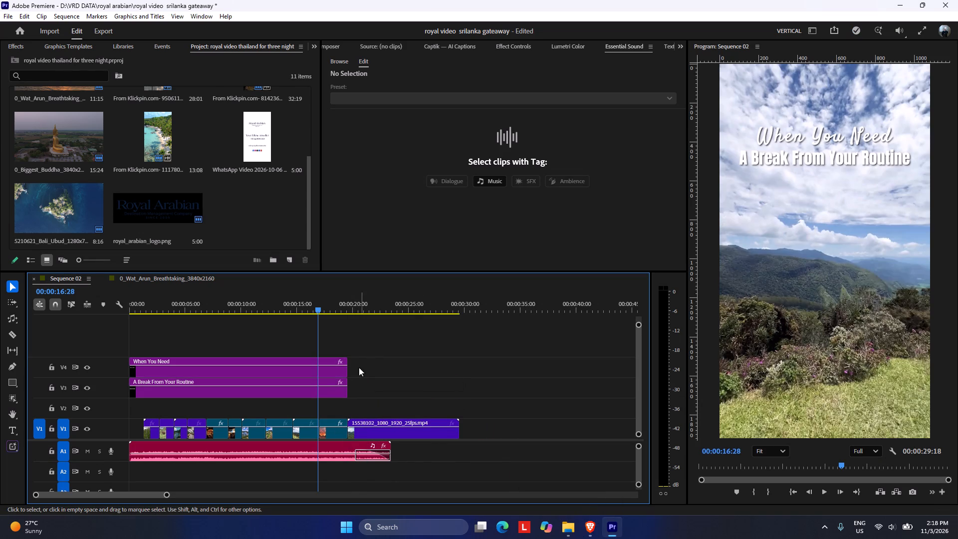
Play the sequence from the start of the new mountain clip to check it against the music ending.
{"action": "left_click_drag", "start_coordinate": [319, 307], "coordinate": [355, 315]}
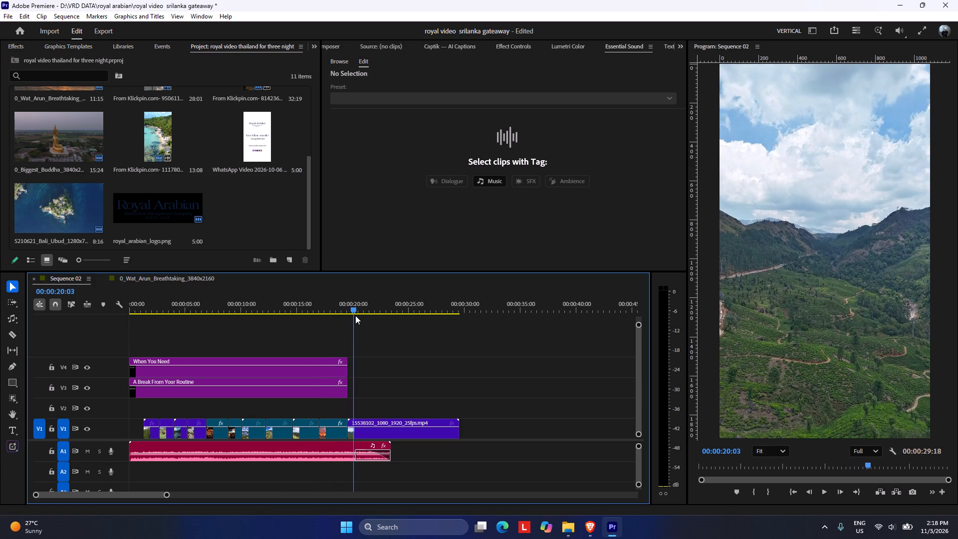
{"action": "left_click_drag", "start_coordinate": [355, 315], "coordinate": [350, 320]}
{"action": "key", "text": "space"}
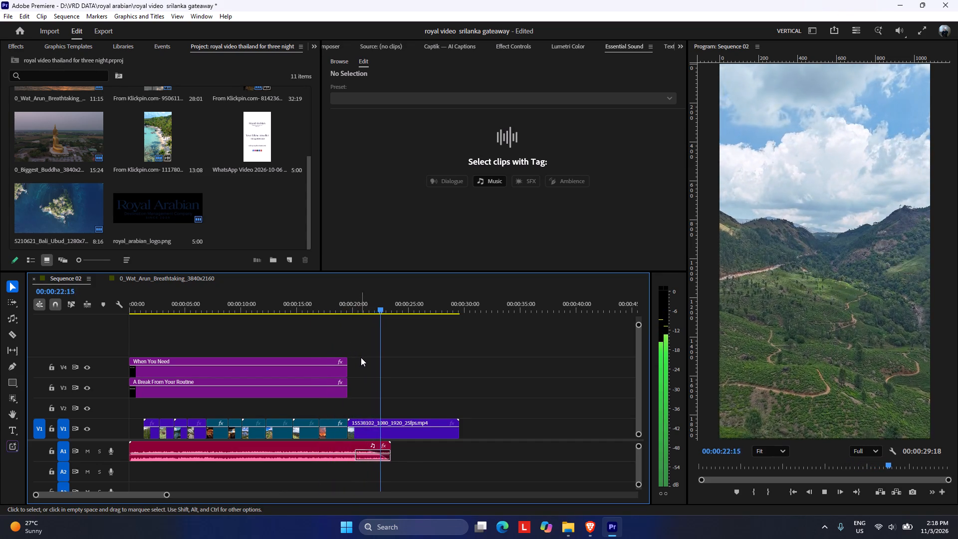
Trim the end of the mountain clip on V1 back to the end of the music at 00:00:23:15.
{"action": "key", "text": "space"}
{"action": "left_click_drag", "start_coordinate": [465, 422], "coordinate": [461, 421]}
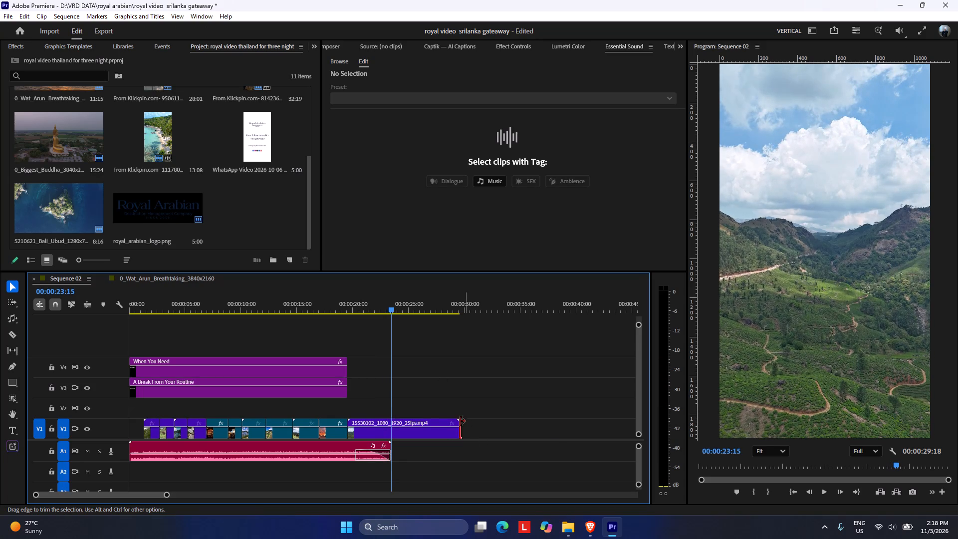
{"action": "left_click_drag", "start_coordinate": [461, 421], "coordinate": [397, 410]}
{"action": "left_click", "coordinate": [422, 409]}
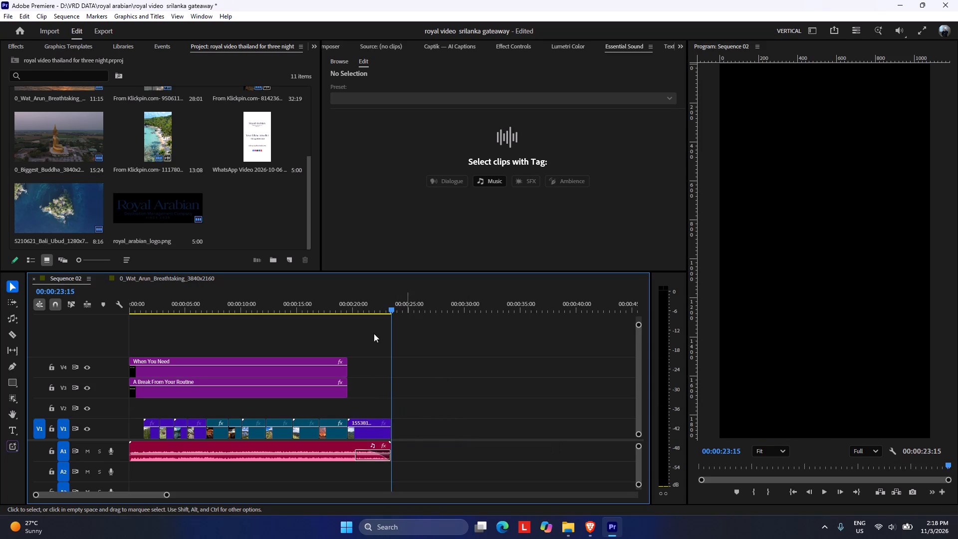
{"action": "left_click_drag", "start_coordinate": [373, 303], "coordinate": [342, 303]}
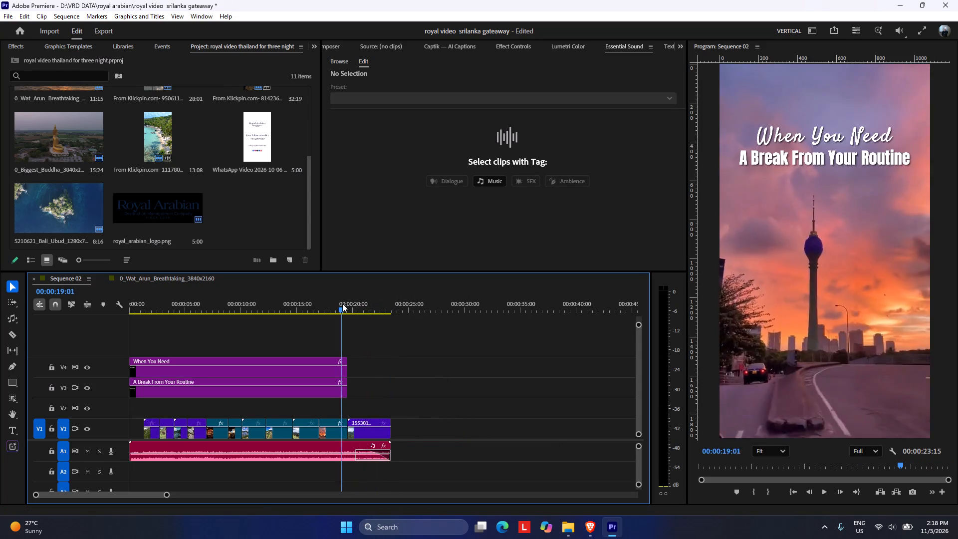
{"action": "left_click_drag", "start_coordinate": [342, 303], "coordinate": [369, 314]}
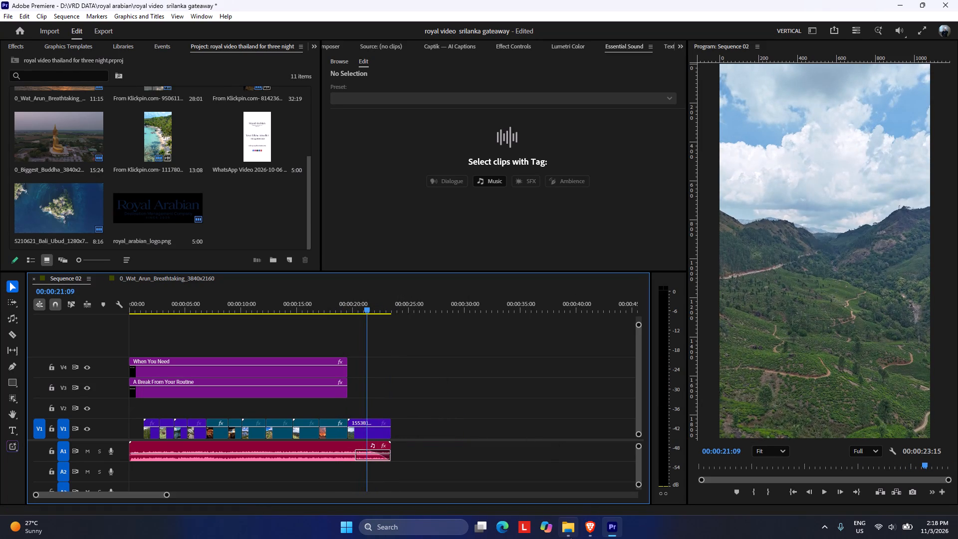
Following the script's Final CTA, copy the Royal Arabian logo and the two closing titles from the 0_Wat_Arun_Breathtaking_3840x2160 sequence into Sequence 02 above the mountain clip.
{"action": "left_click", "coordinate": [589, 533]}
{"action": "left_click", "coordinate": [104, 1]}
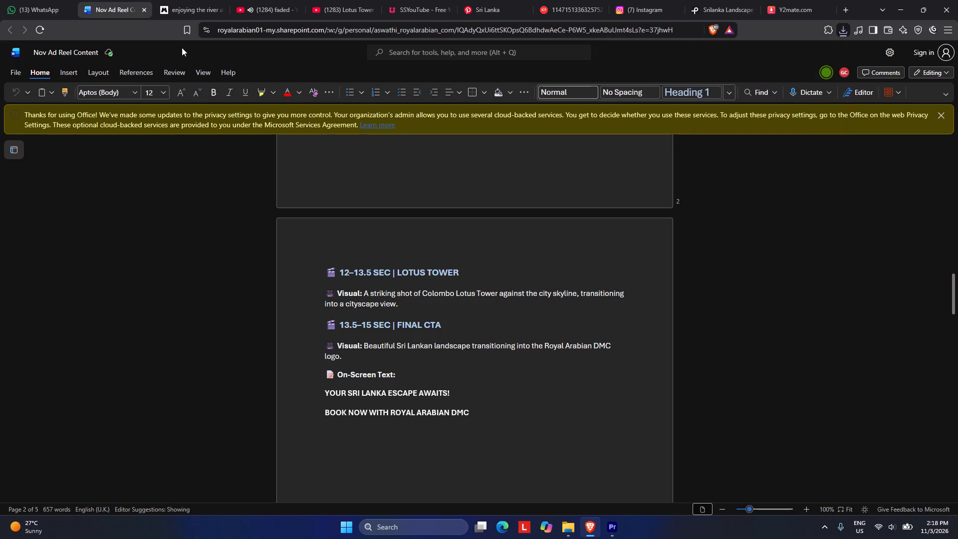
{"action": "left_click", "coordinate": [610, 525]}
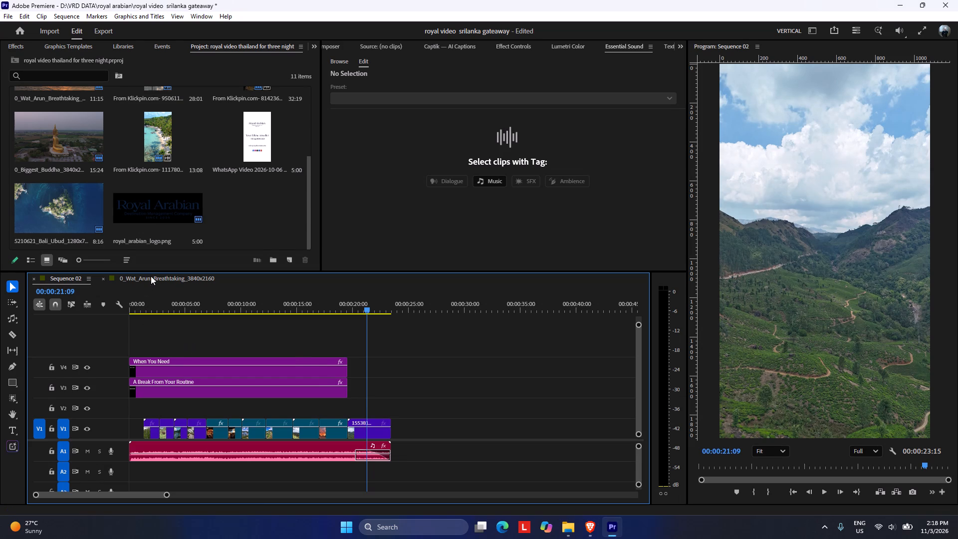
{"action": "left_click", "coordinate": [152, 274]}
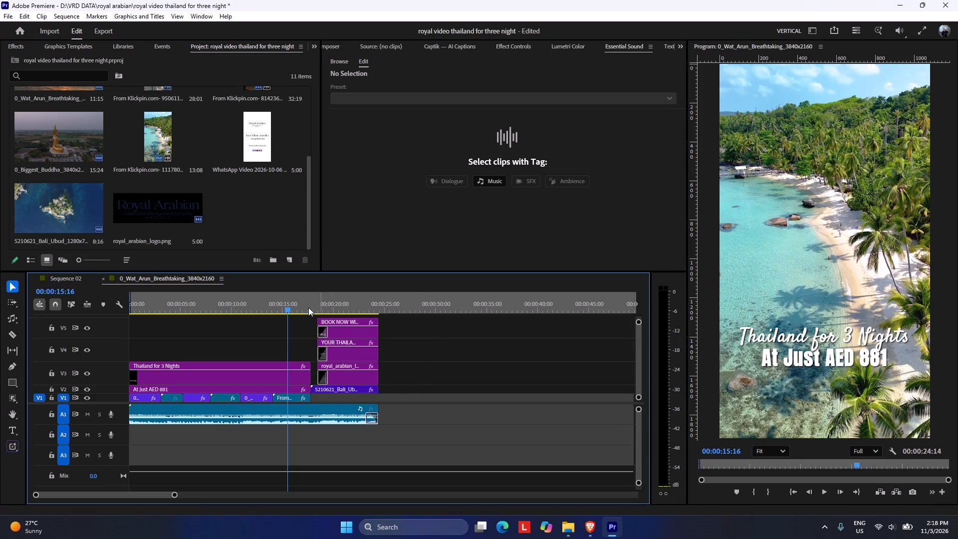
{"action": "left_click_drag", "start_coordinate": [297, 301], "coordinate": [341, 309]}
{"action": "left_click_drag", "start_coordinate": [403, 321], "coordinate": [355, 368]}
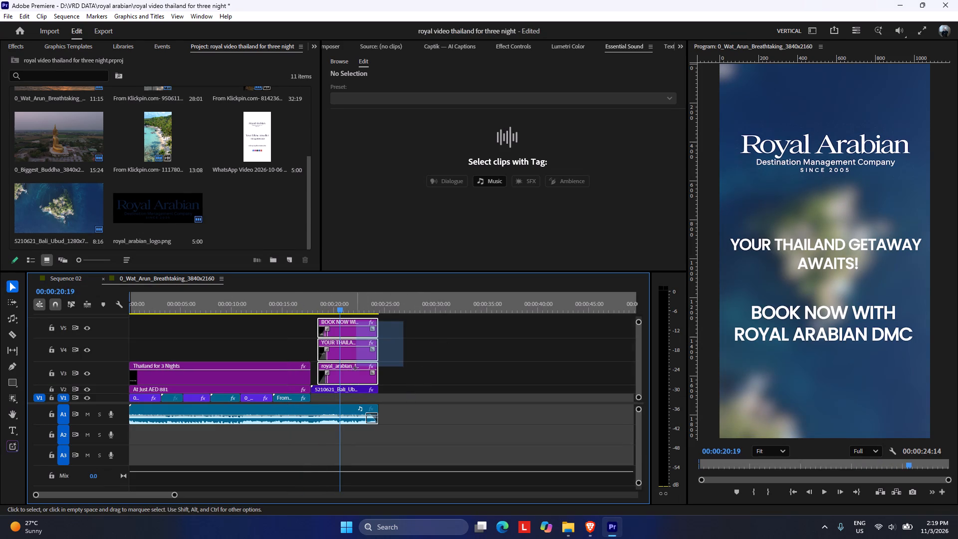
{"action": "left_click_drag", "start_coordinate": [355, 368], "coordinate": [348, 375]}
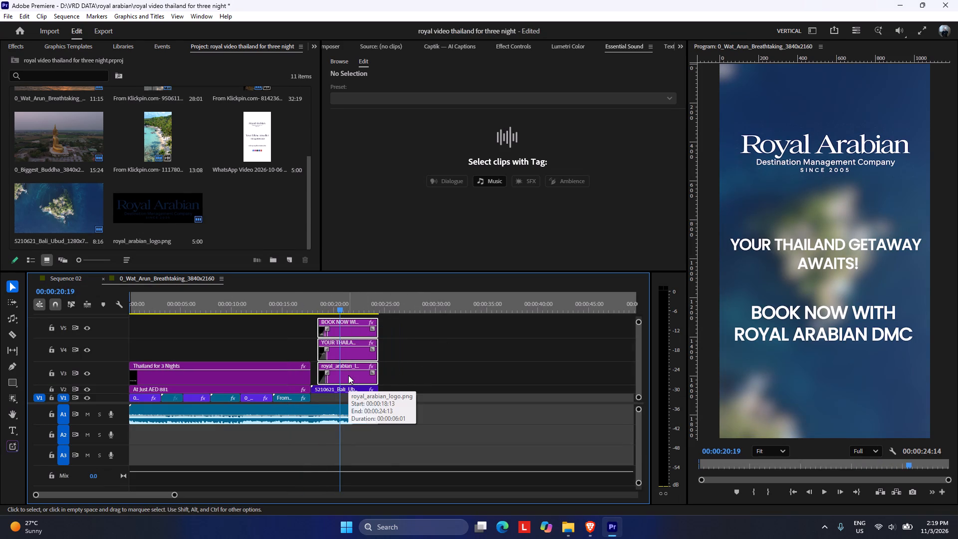
{"action": "key", "text": "ctrl+c"}
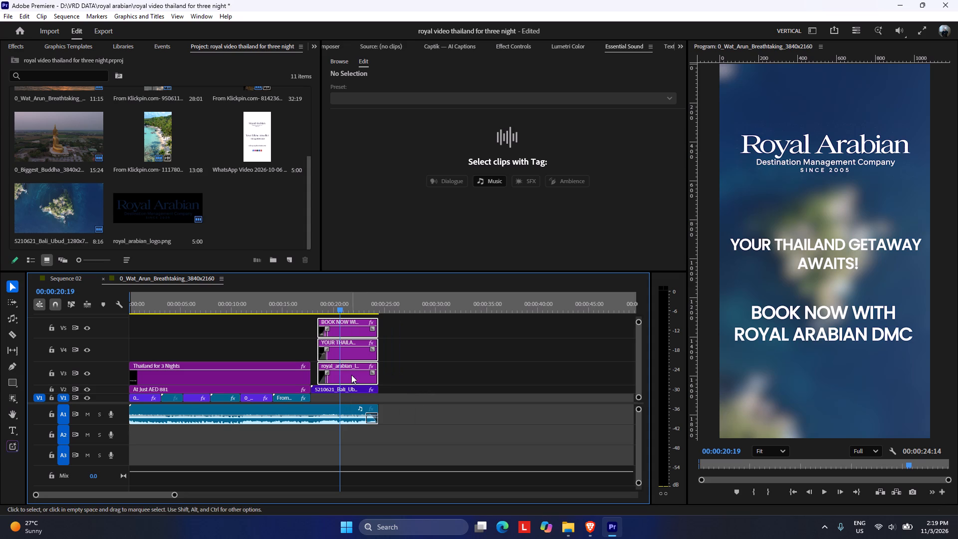
{"action": "left_click", "coordinate": [339, 302]}
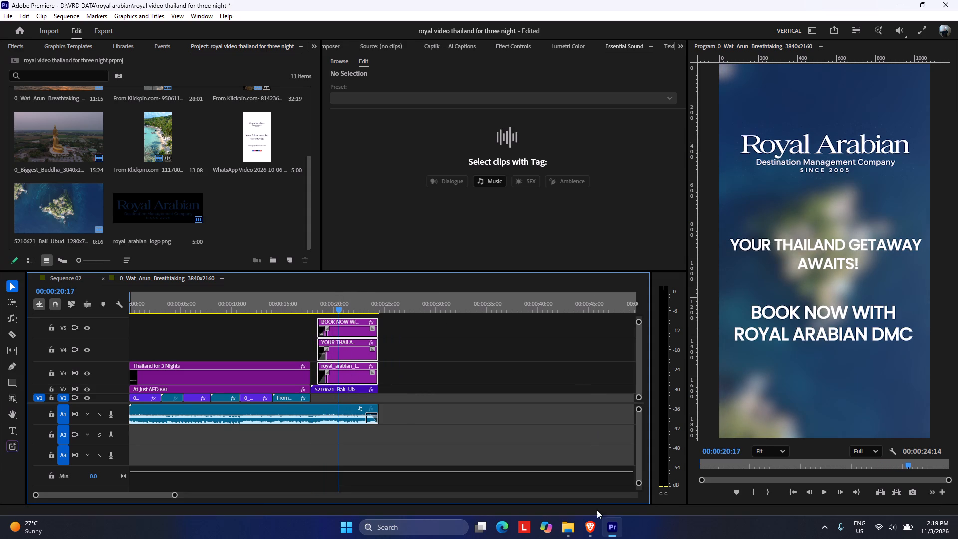
{"action": "left_click", "coordinate": [592, 533]}
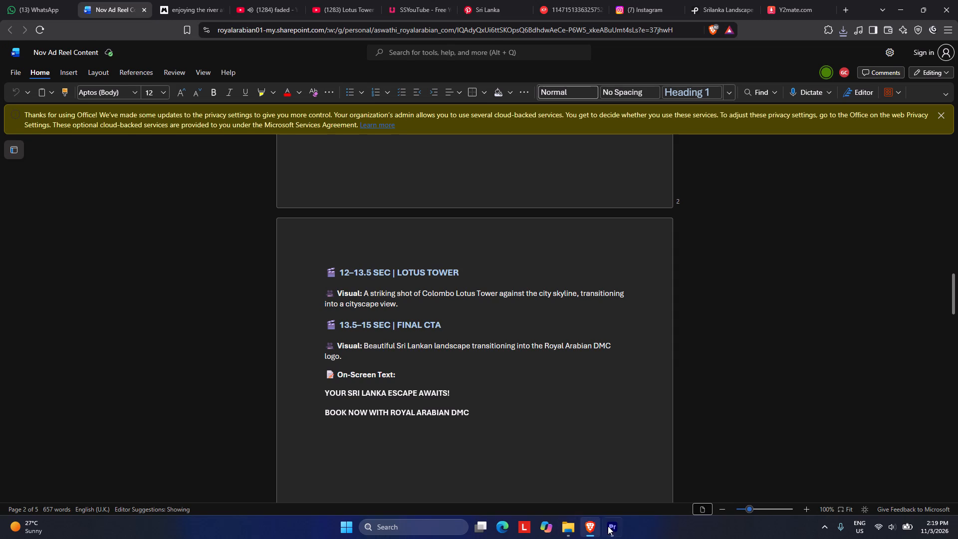
{"action": "left_click", "coordinate": [608, 526]}
{"action": "left_click", "coordinate": [72, 276]}
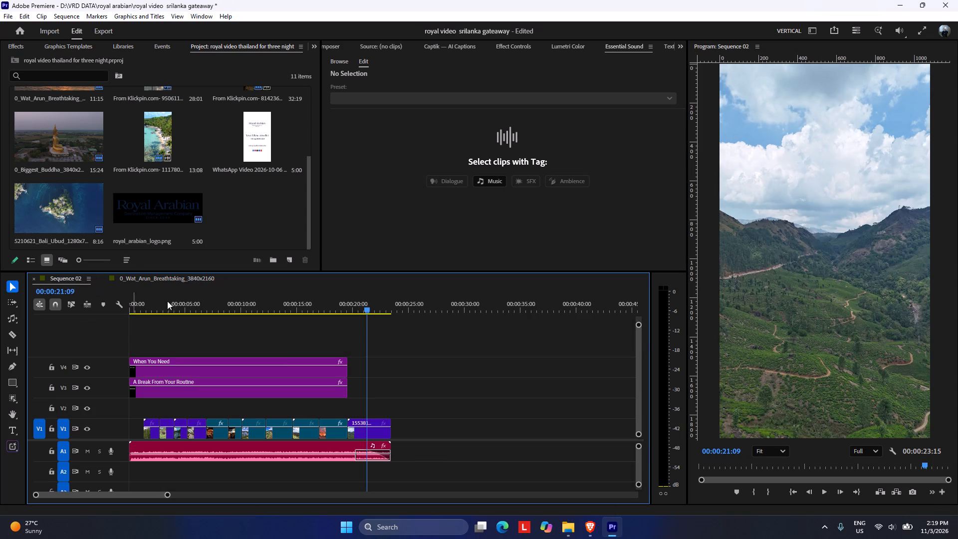
{"action": "left_click_drag", "start_coordinate": [365, 309], "coordinate": [359, 307]}
{"action": "key", "text": "ctrl+v"}
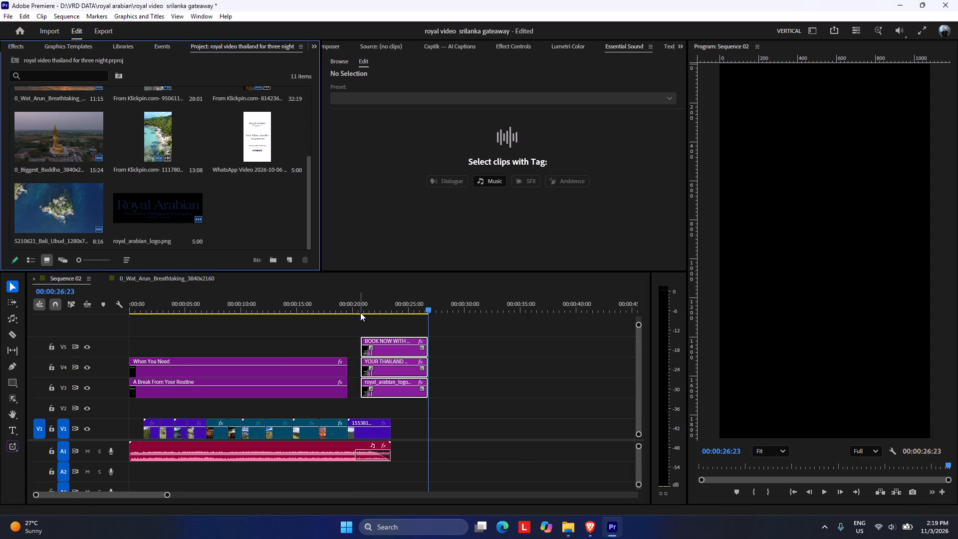
Move the pasted logo and both closing titles to the mountain clip's start and trim their ends to match the clip at 00:00:23:15.
{"action": "left_click_drag", "start_coordinate": [394, 372], "coordinate": [382, 370]}
{"action": "left_click_drag", "start_coordinate": [353, 303], "coordinate": [348, 301]}
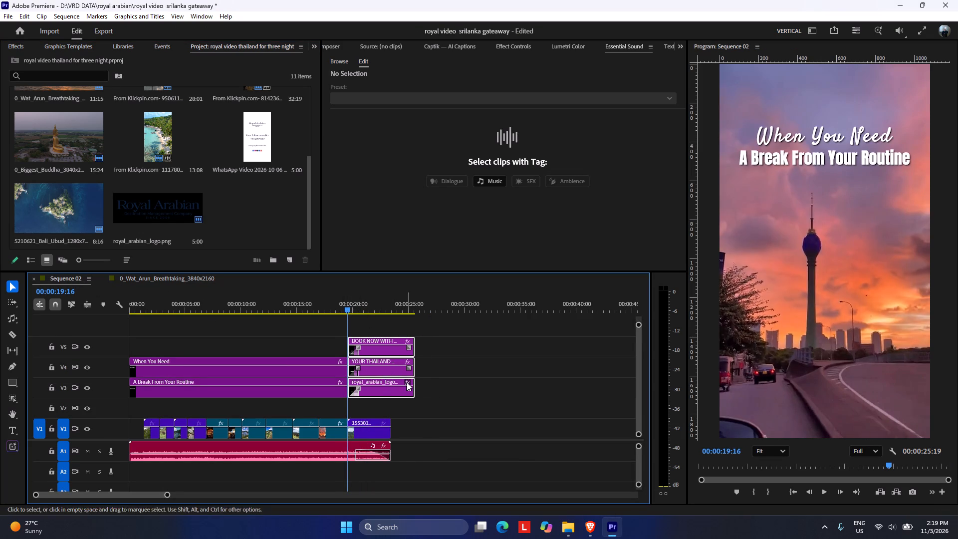
{"action": "left_click_drag", "start_coordinate": [418, 386], "coordinate": [396, 389]}
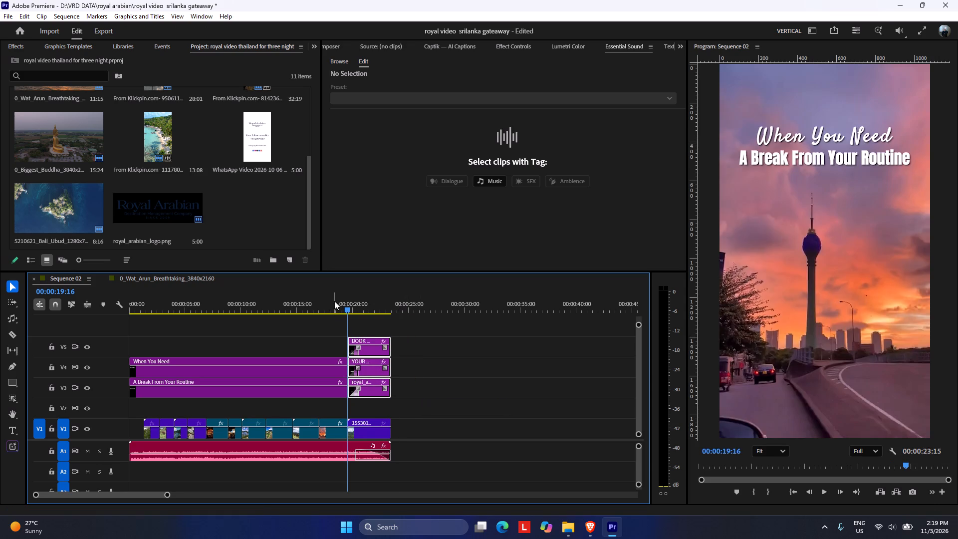
{"action": "left_click_drag", "start_coordinate": [344, 301], "coordinate": [372, 315]}
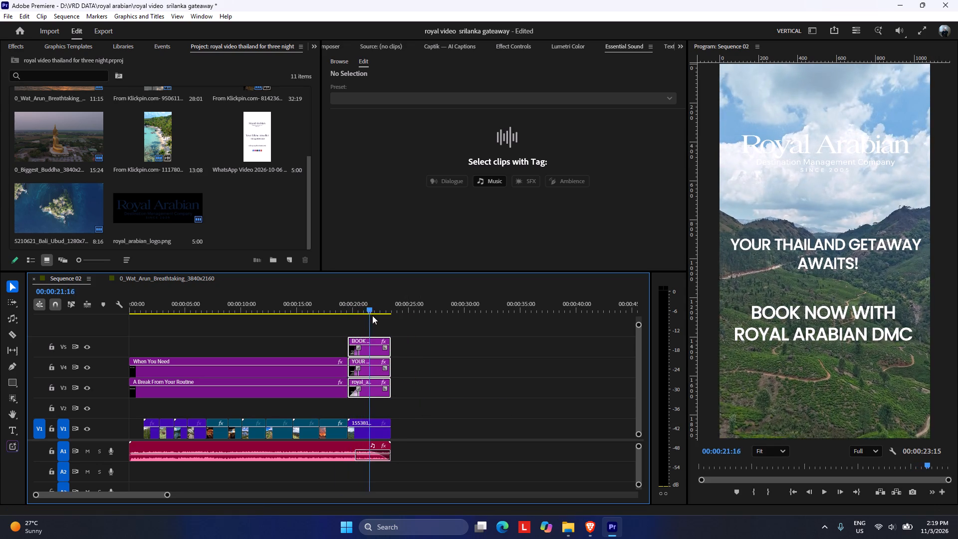
{"action": "left_click_drag", "start_coordinate": [372, 315], "coordinate": [394, 325]}
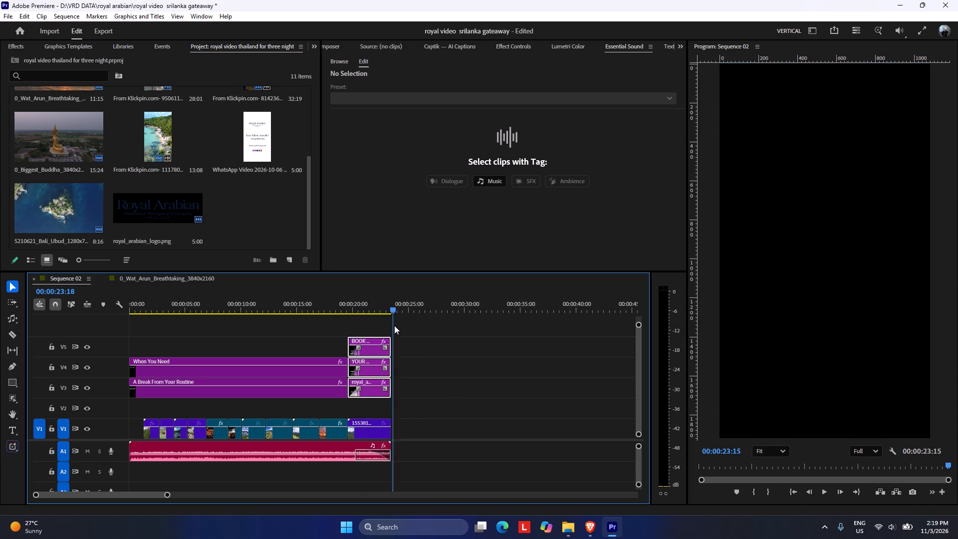
{"action": "left_click_drag", "start_coordinate": [394, 325], "coordinate": [363, 330]}
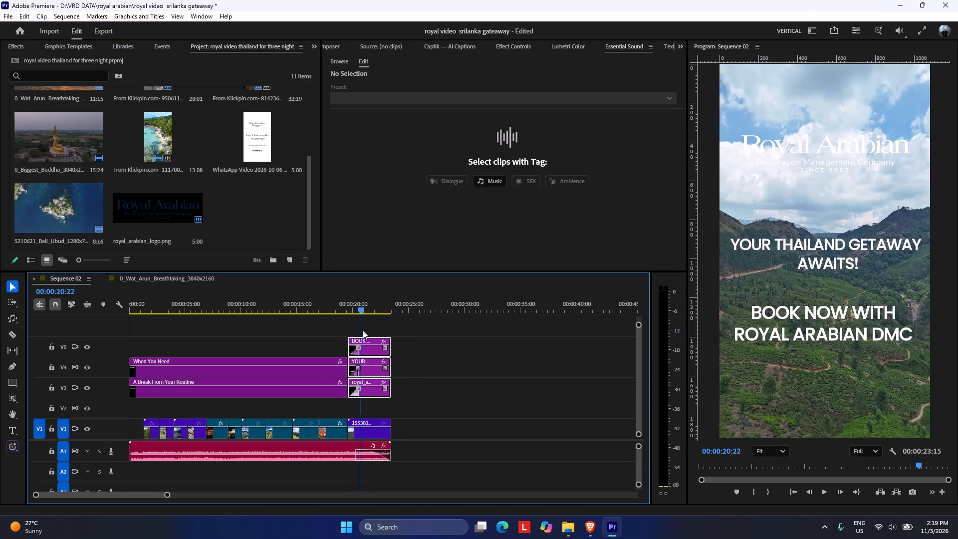
{"action": "left_click_drag", "start_coordinate": [363, 330], "coordinate": [372, 334]}
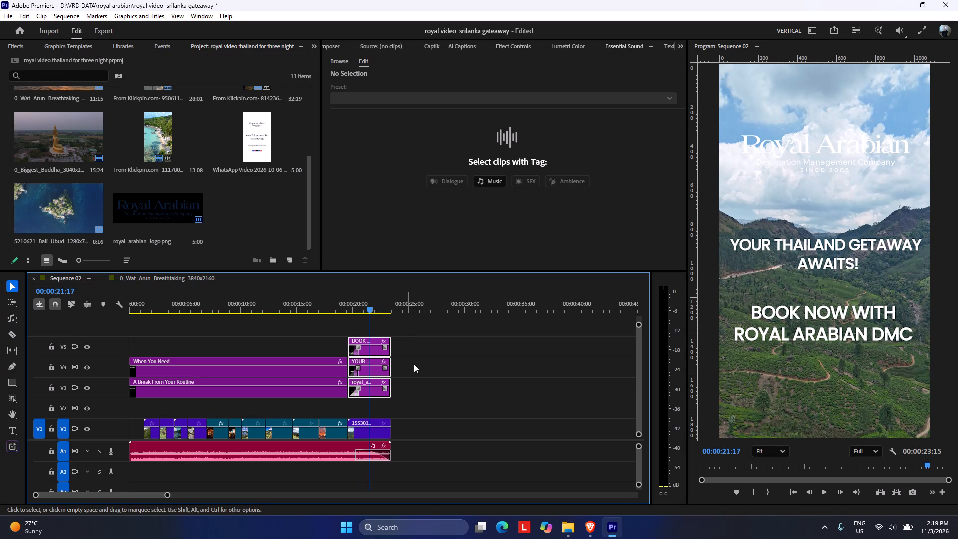
{"action": "left_click", "coordinate": [416, 352]}
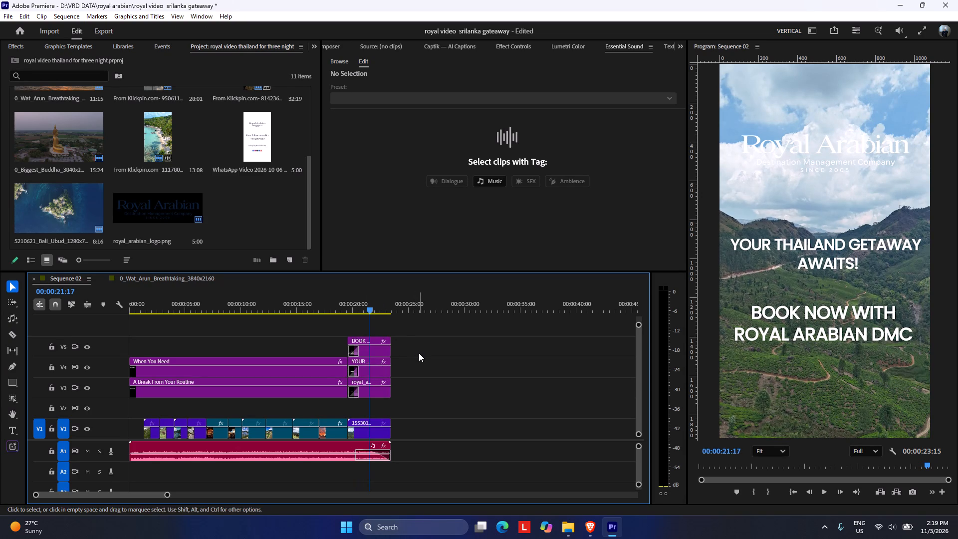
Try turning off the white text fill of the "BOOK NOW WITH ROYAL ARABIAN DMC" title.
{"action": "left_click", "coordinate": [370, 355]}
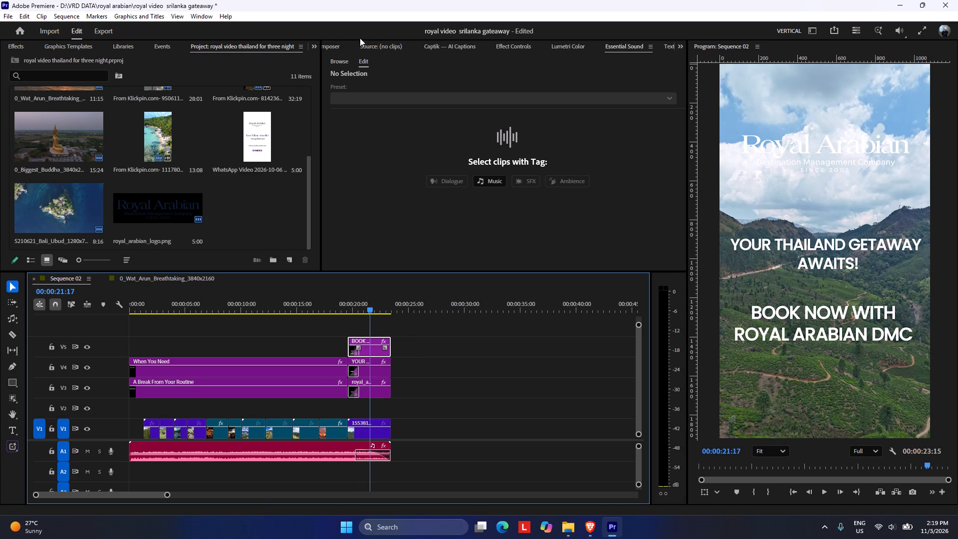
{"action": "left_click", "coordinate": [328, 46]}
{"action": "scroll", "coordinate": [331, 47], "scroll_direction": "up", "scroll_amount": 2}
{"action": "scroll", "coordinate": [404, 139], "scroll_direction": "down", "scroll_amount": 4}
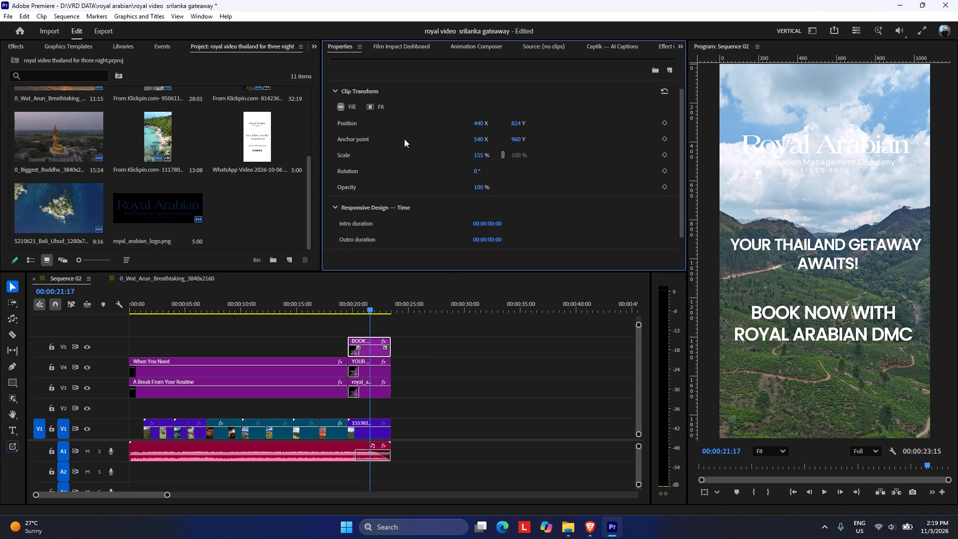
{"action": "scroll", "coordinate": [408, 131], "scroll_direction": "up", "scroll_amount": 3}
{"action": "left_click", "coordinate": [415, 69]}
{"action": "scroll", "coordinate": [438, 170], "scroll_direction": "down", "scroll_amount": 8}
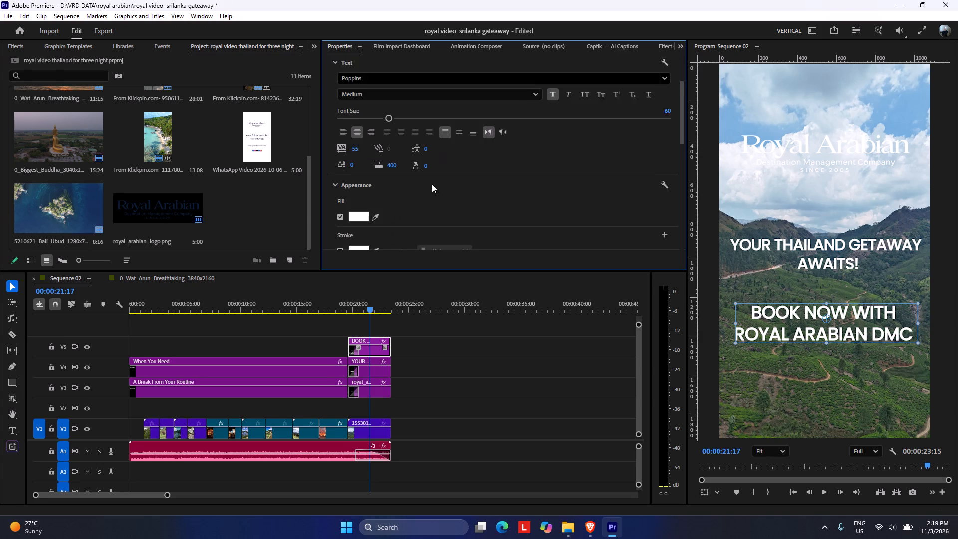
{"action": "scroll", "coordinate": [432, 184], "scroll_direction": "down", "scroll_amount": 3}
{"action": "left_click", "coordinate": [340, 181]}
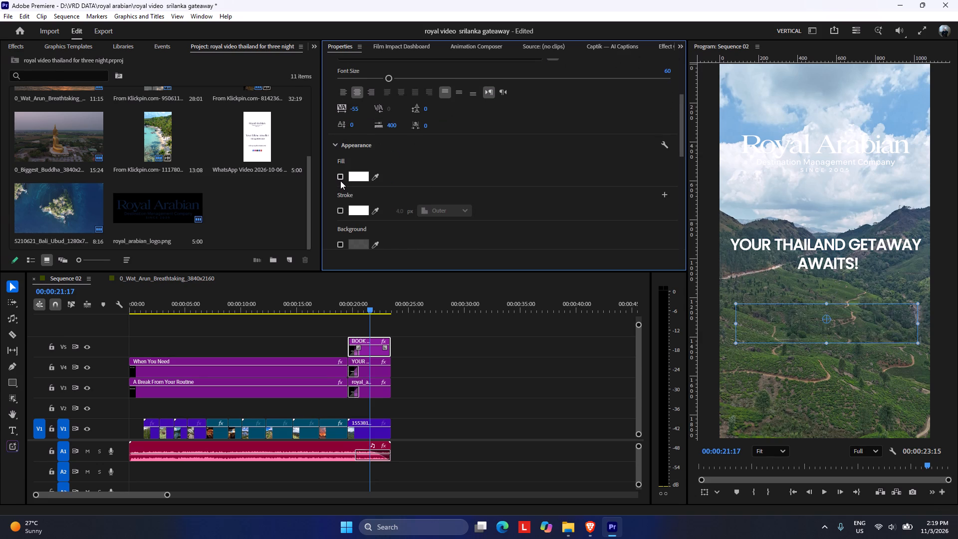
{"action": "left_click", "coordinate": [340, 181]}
Disable the Tint effect on the royal_arabian_logo.png clip over the mountain footage and check the closing scene.
{"action": "left_click", "coordinate": [370, 389]}
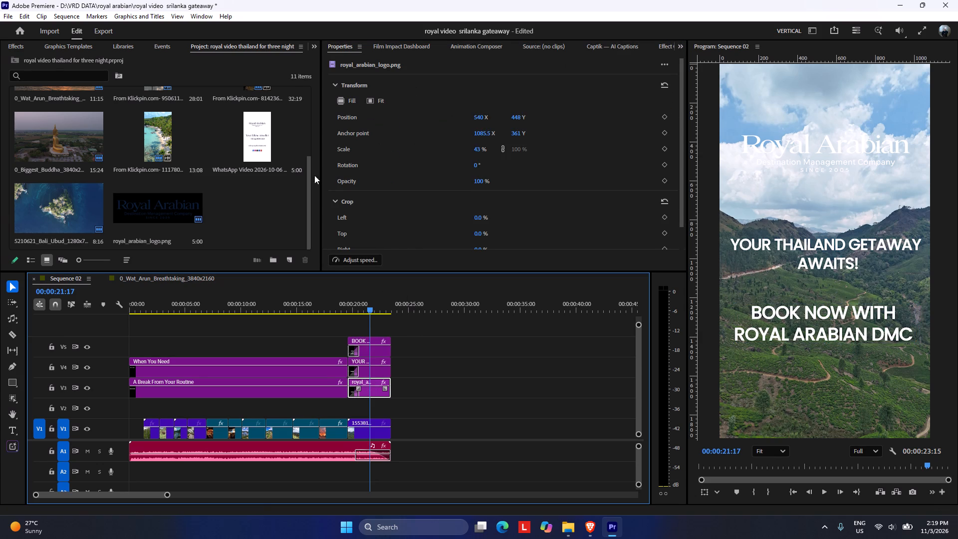
{"action": "scroll", "coordinate": [352, 162], "scroll_direction": "down", "scroll_amount": 10}
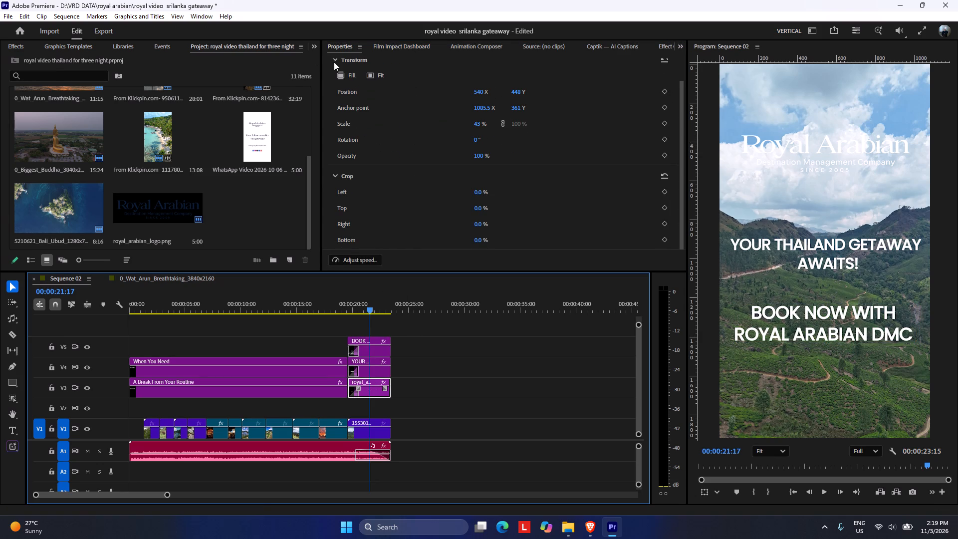
{"action": "left_click", "coordinate": [660, 46]}
{"action": "scroll", "coordinate": [371, 196], "scroll_direction": "down", "scroll_amount": 5}
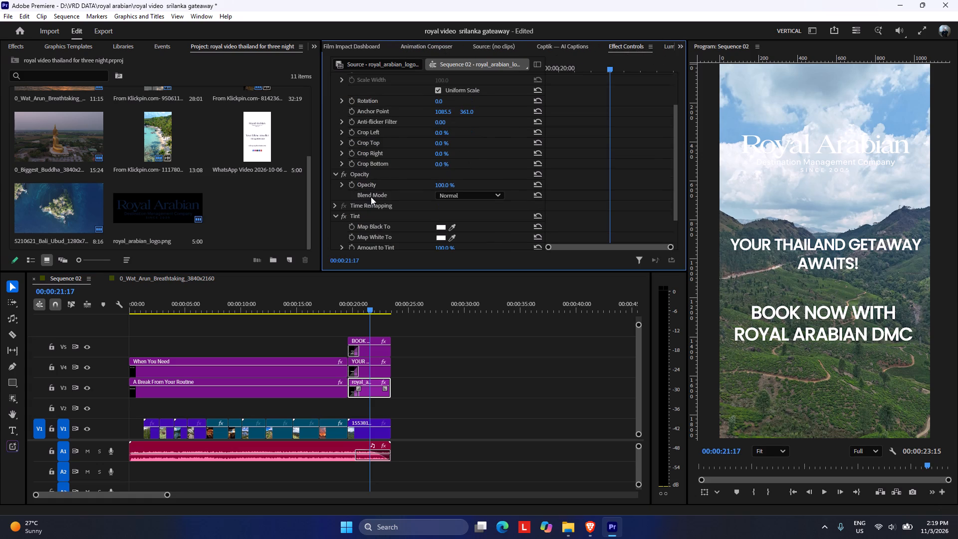
{"action": "left_click", "coordinate": [341, 213]}
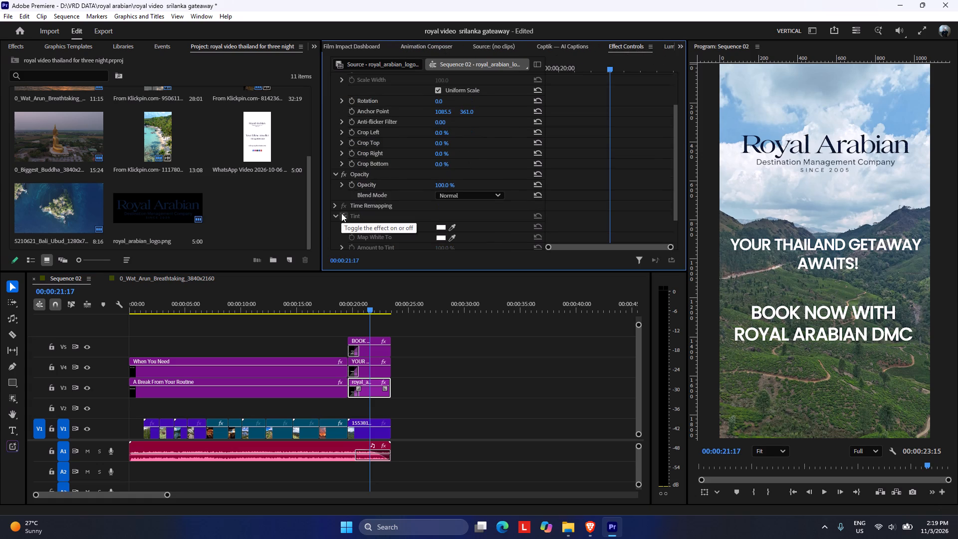
{"action": "scroll", "coordinate": [424, 215], "scroll_direction": "down", "scroll_amount": 4}
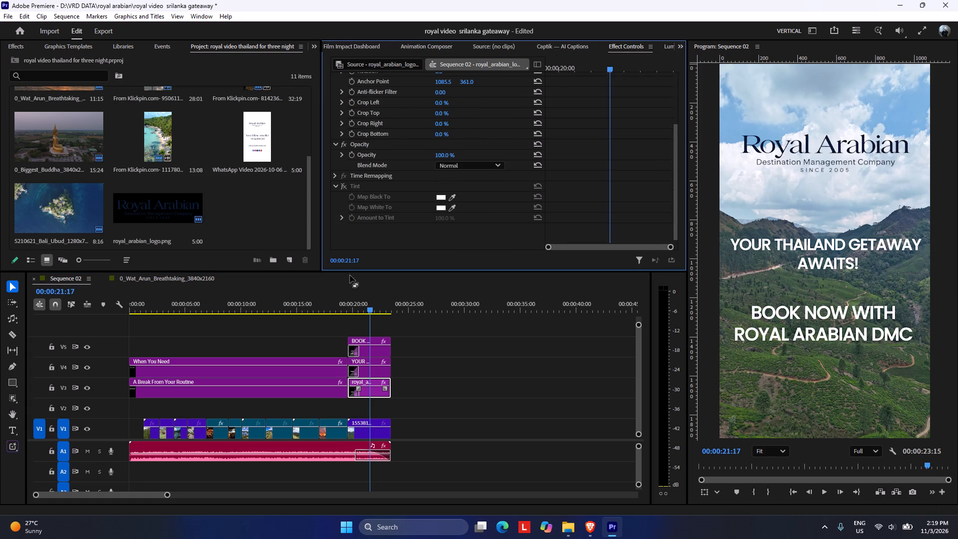
{"action": "left_click_drag", "start_coordinate": [359, 307], "coordinate": [379, 312]}
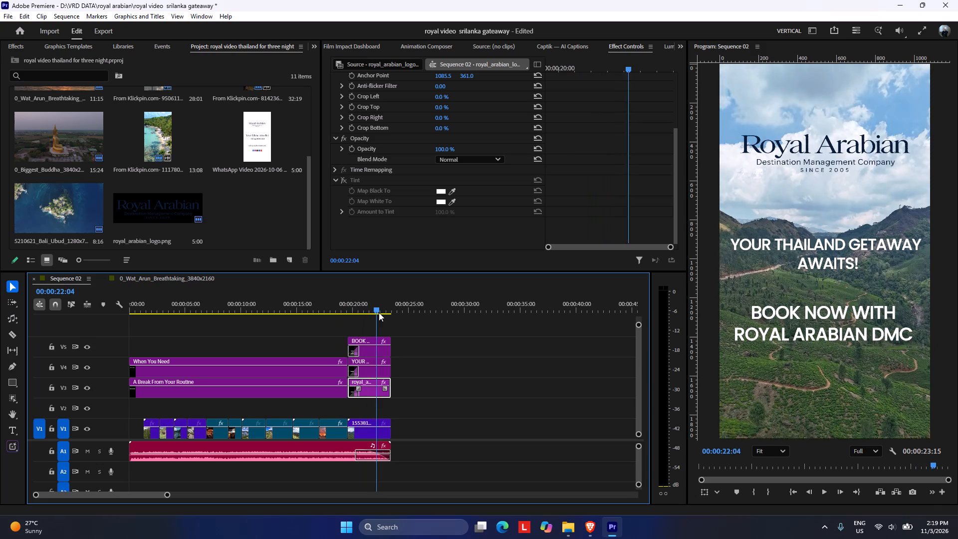
{"action": "left_click_drag", "start_coordinate": [379, 312], "coordinate": [362, 307]}
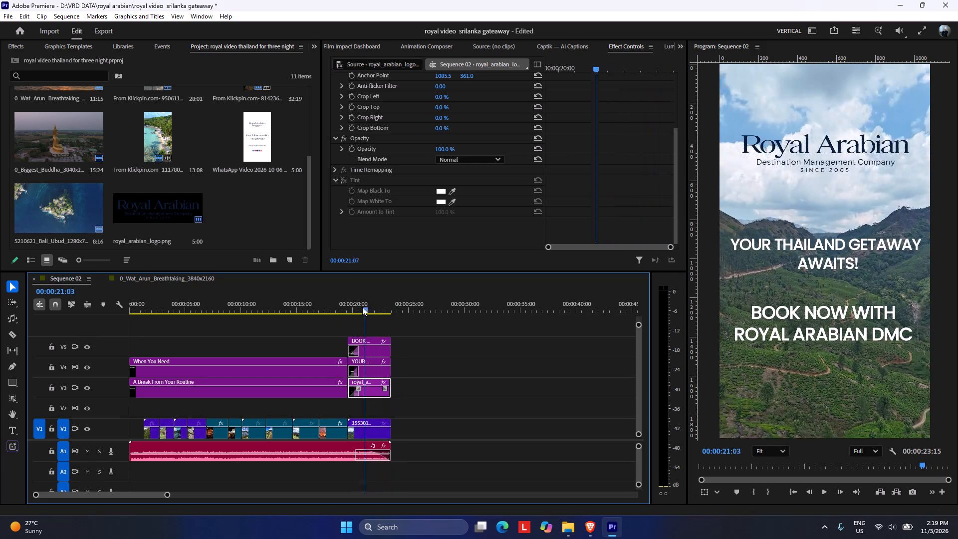
{"action": "left_click_drag", "start_coordinate": [362, 307], "coordinate": [396, 313]}
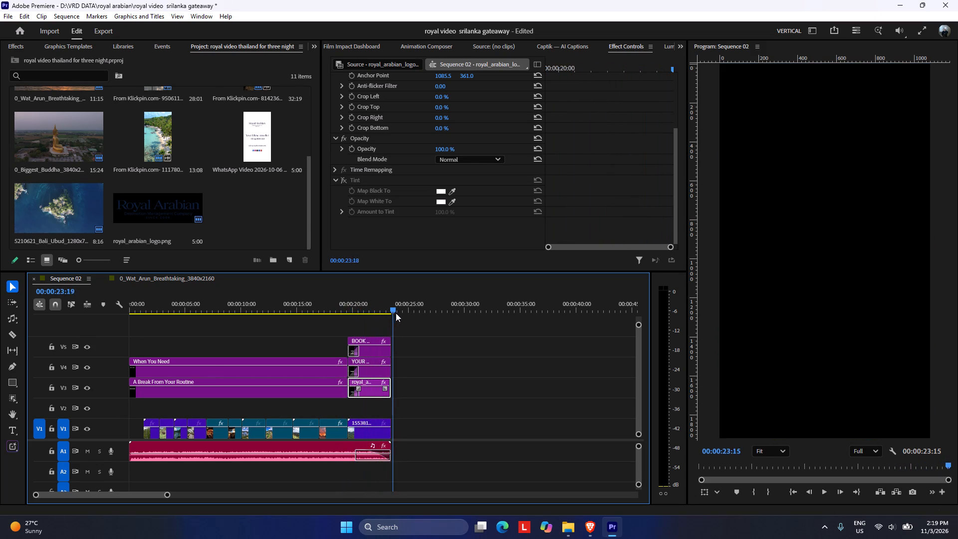
{"action": "left_click_drag", "start_coordinate": [396, 313], "coordinate": [345, 311]}
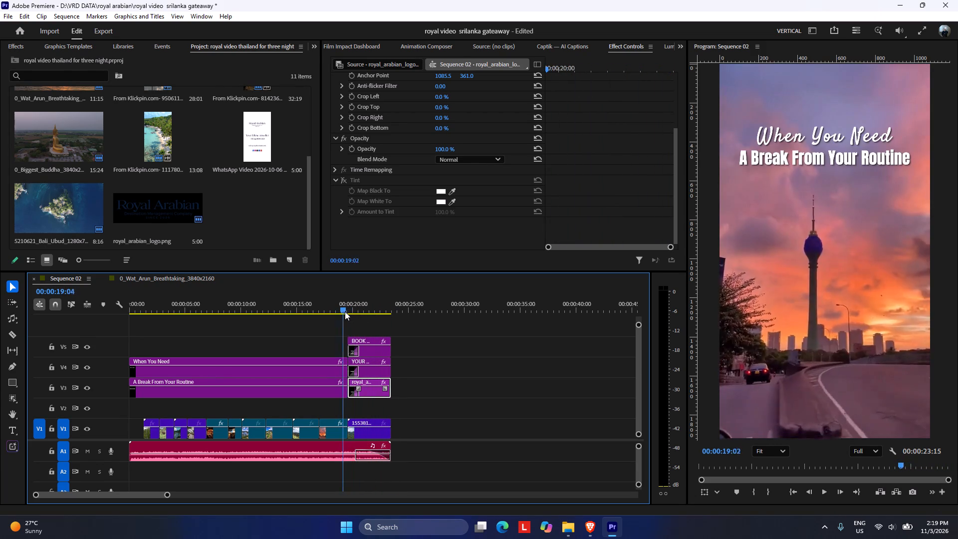
{"action": "left_click_drag", "start_coordinate": [345, 311], "coordinate": [366, 319]}
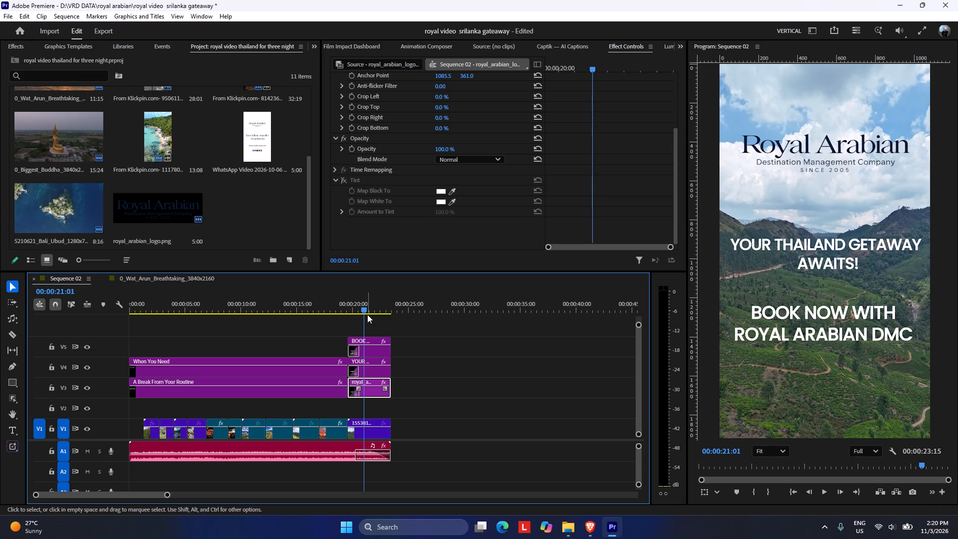
Scrub and play through Sequence 02 to review the opening titles, the travel clips and the closing logo scene.
{"action": "left_click", "coordinate": [405, 343]}
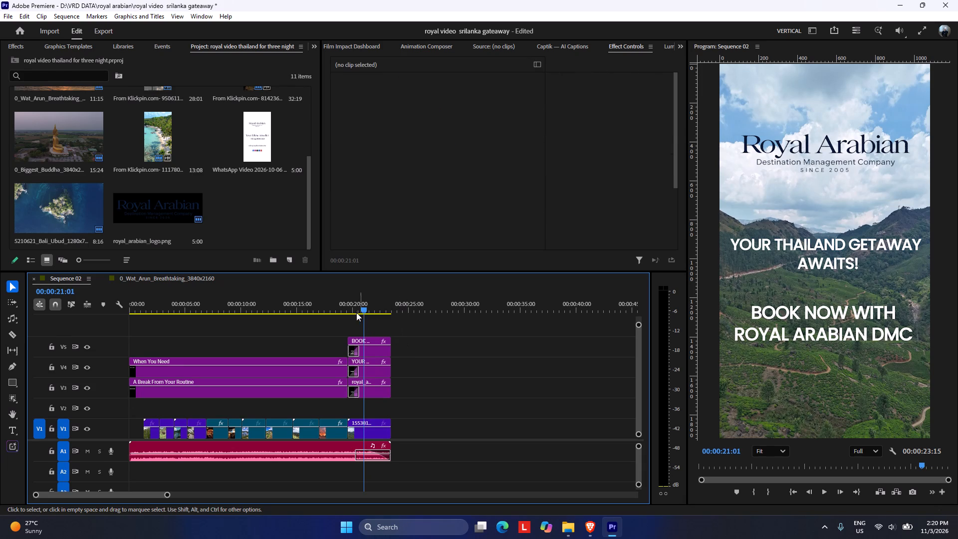
{"action": "left_click_drag", "start_coordinate": [374, 299], "coordinate": [70, 448]}
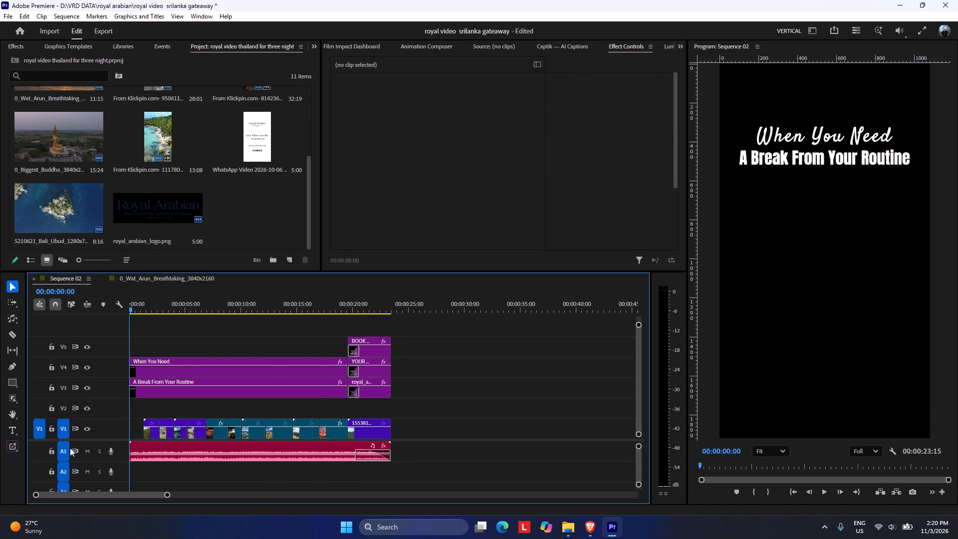
{"action": "left_click_drag", "start_coordinate": [70, 448], "coordinate": [342, 435]}
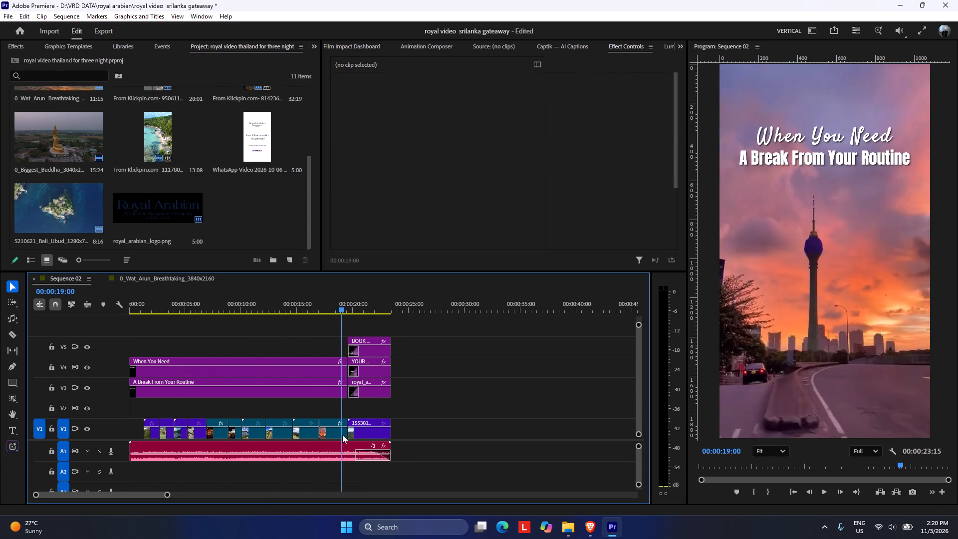
{"action": "left_click_drag", "start_coordinate": [342, 435], "coordinate": [434, 434]}
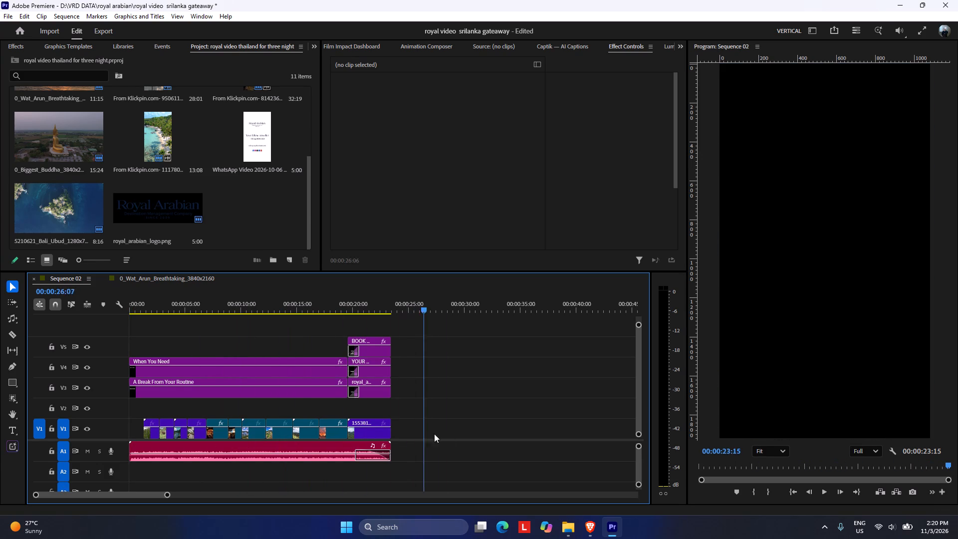
{"action": "left_click_drag", "start_coordinate": [434, 434], "coordinate": [328, 457]}
{"action": "key", "text": "space"}
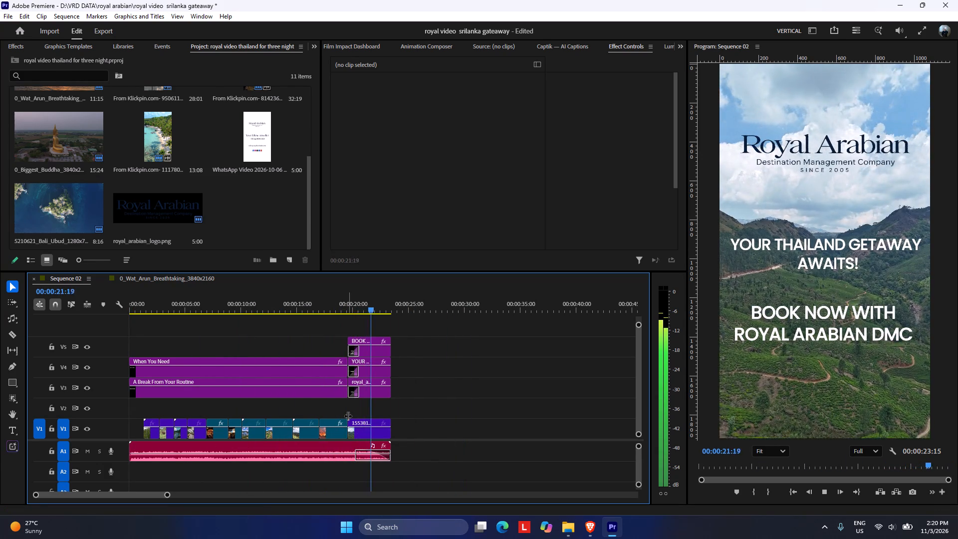
{"action": "key", "text": "space"}
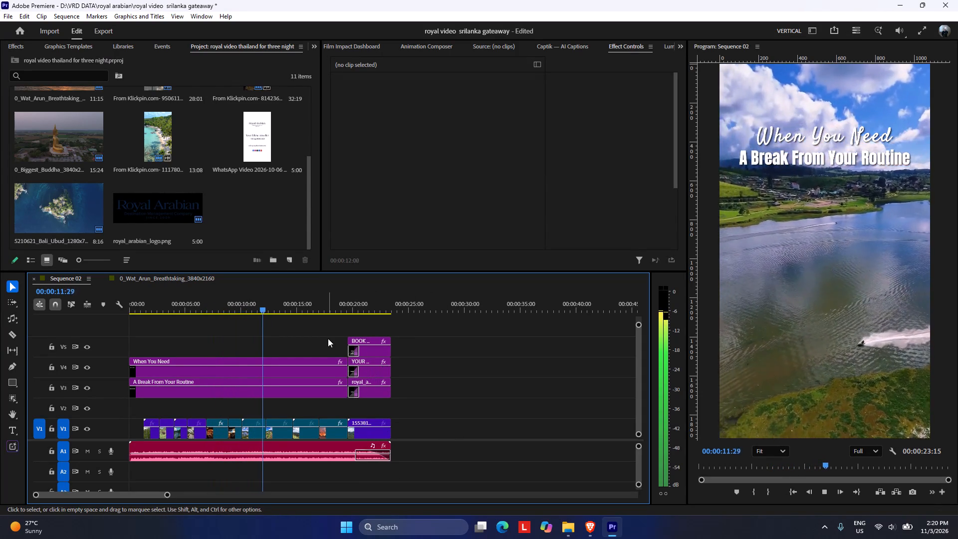
{"action": "right_click", "coordinate": [310, 313]}
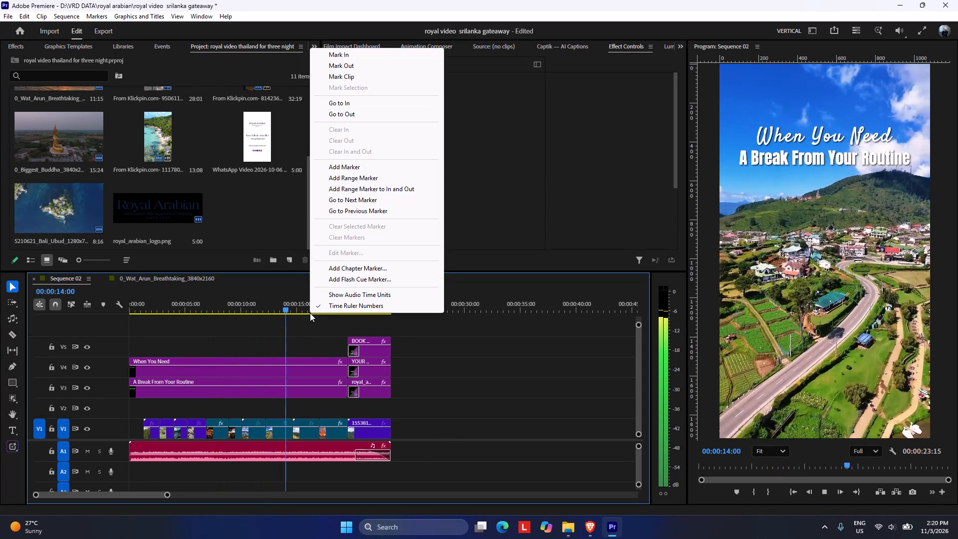
{"action": "left_click", "coordinate": [310, 313]}
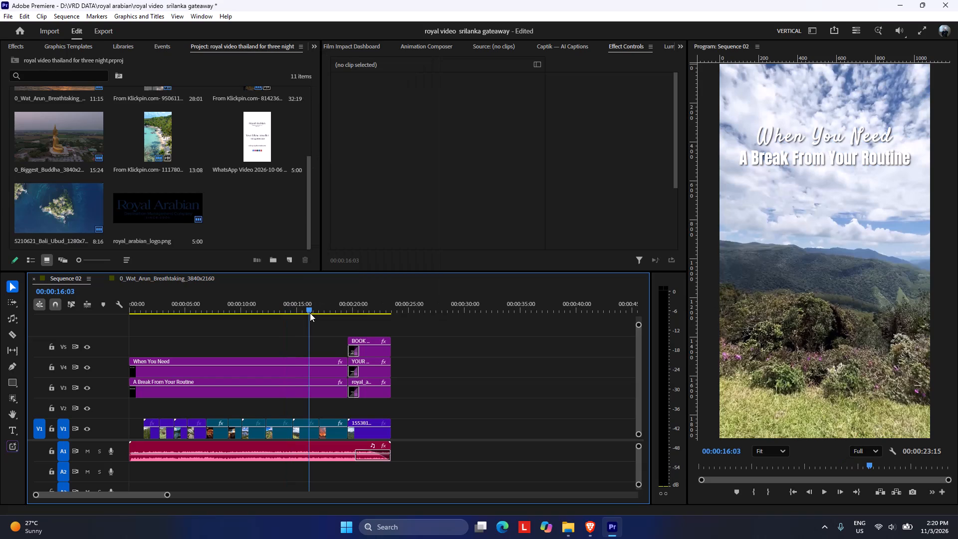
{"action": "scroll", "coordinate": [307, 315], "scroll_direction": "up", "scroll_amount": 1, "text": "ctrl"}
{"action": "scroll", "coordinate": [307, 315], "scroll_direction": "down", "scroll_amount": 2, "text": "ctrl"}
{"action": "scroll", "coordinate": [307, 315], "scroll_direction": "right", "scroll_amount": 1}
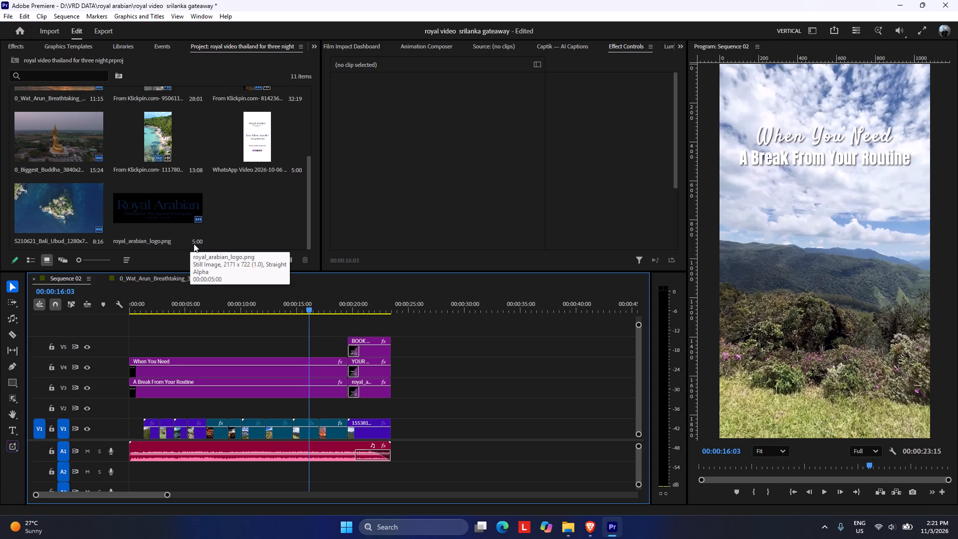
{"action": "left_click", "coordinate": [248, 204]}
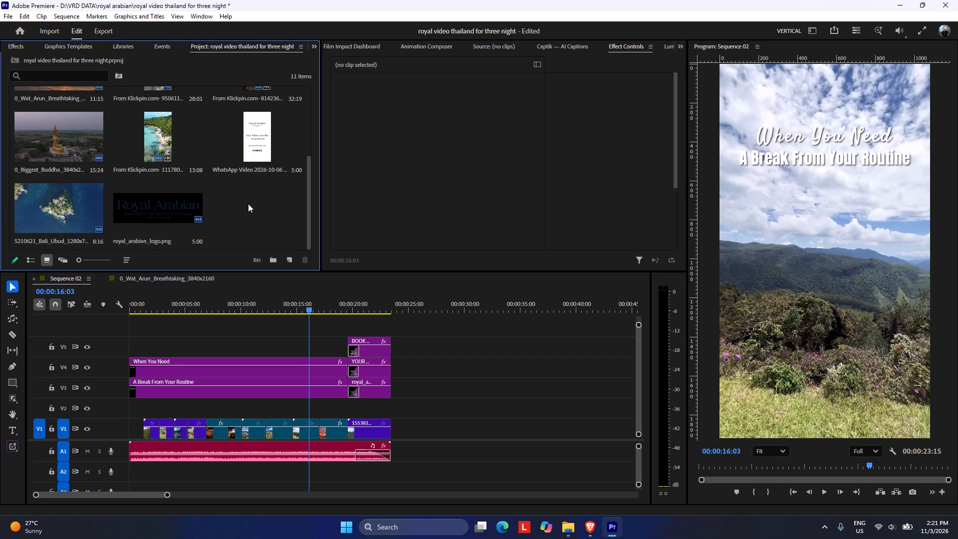
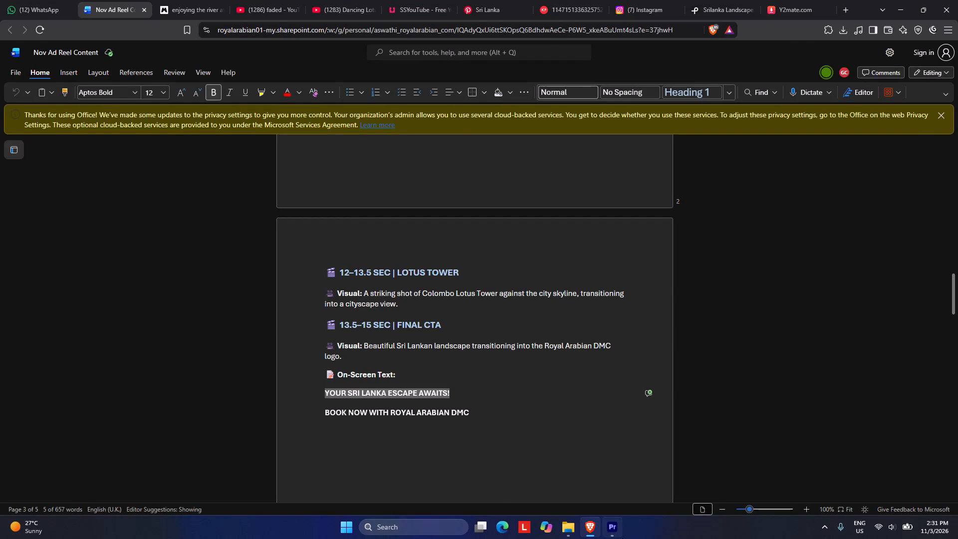
Switch to Premiere and select the "YOUR THAILAND GETAWAY AWAITS!" title clip in the closing logo scene, with the playhead at 00:00:21:12.
{"action": "left_click", "coordinate": [622, 538]}
{"action": "left_click_drag", "start_coordinate": [328, 299], "coordinate": [369, 307]}
{"action": "left_click", "coordinate": [366, 369]}
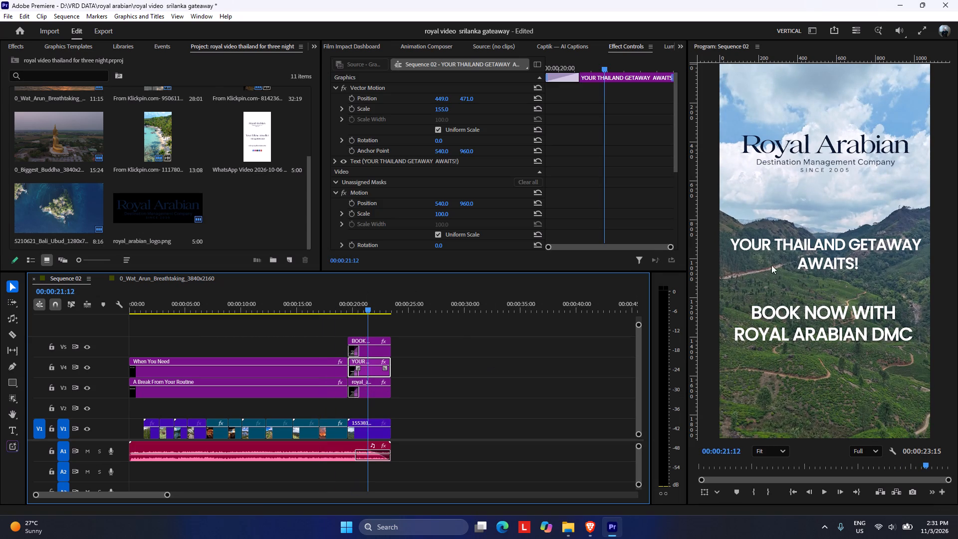
Replace the "YOUR THAILAND GETAWAY AWAITS!" title text with "YOUR SRI LANKA ESCAPE AWAITS!", breaking the line before "ESCAPE".
{"action": "scroll", "coordinate": [344, 47], "scroll_direction": "up", "scroll_amount": 5}
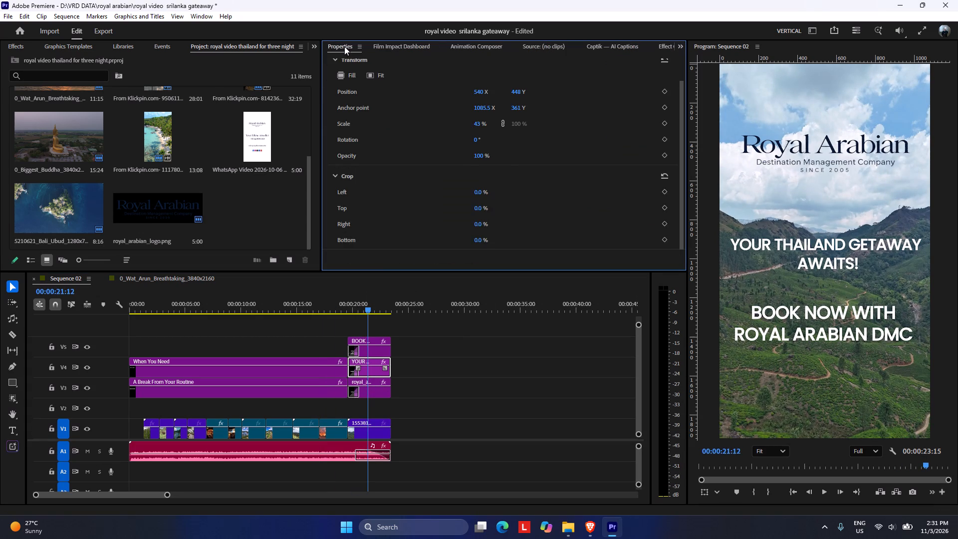
{"action": "double_click", "coordinate": [384, 81]}
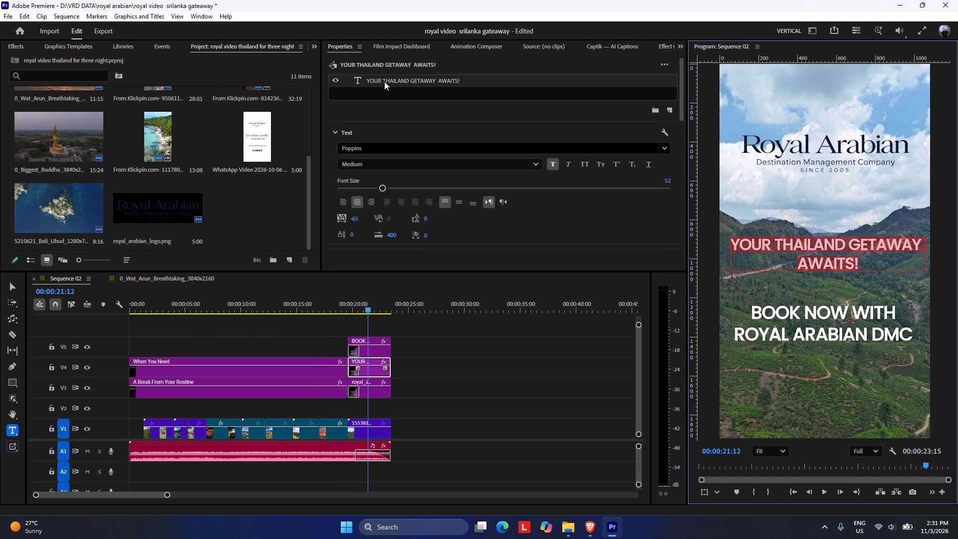
{"action": "key", "text": "ctrl+v"}
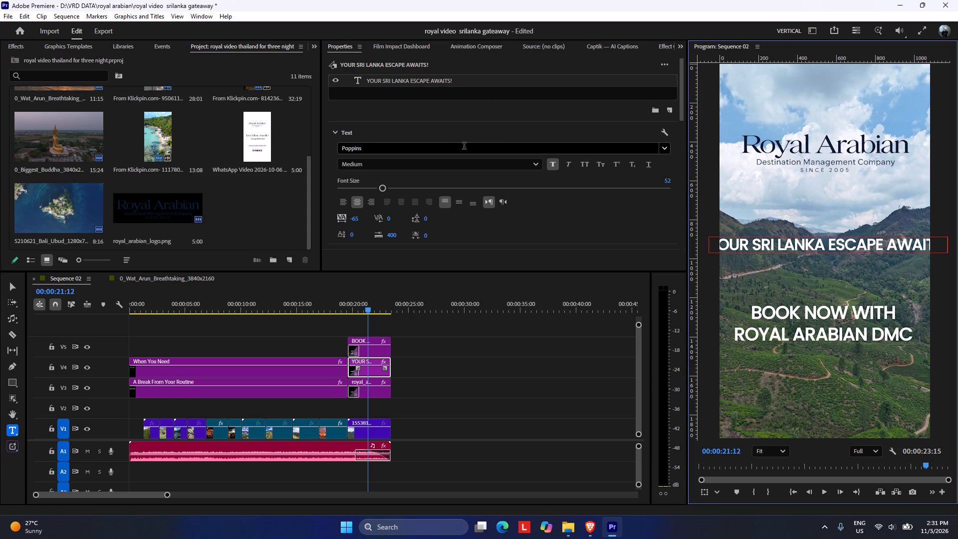
{"action": "left_click", "coordinate": [829, 248]}
{"action": "key", "text": "shift+Return"}
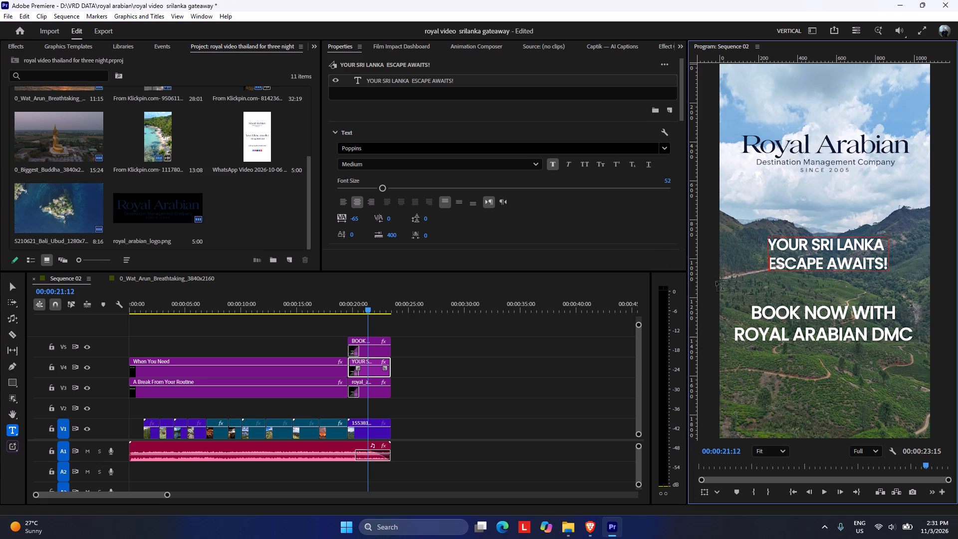
{"action": "left_click", "coordinate": [447, 354]}
Set the "YOUR SRI LANKA ESCAPE AWAITS!" title's Vector Motion scale to 178 and its position to 416, 442.
{"action": "left_click", "coordinate": [358, 368]}
{"action": "left_click", "coordinate": [378, 367]}
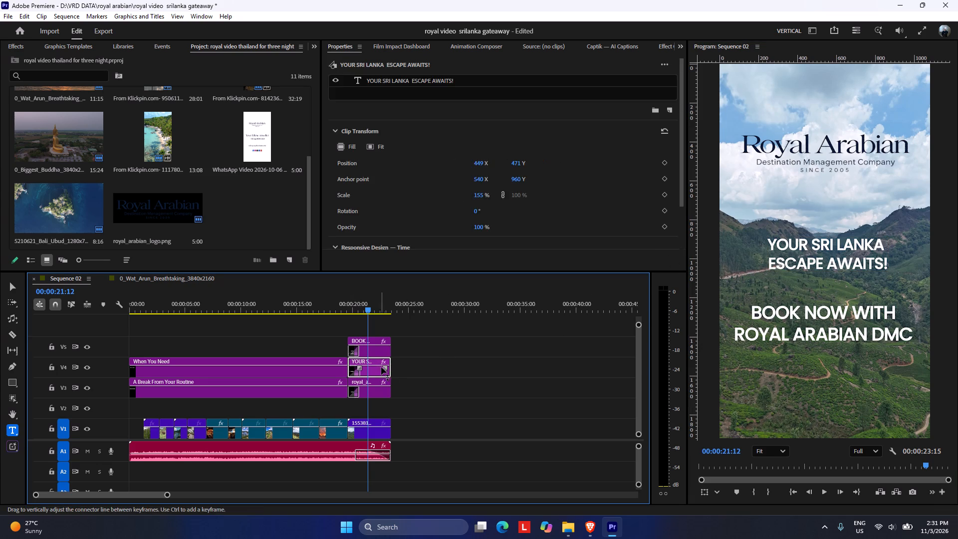
{"action": "left_click", "coordinate": [385, 360]}
{"action": "left_click_drag", "start_coordinate": [441, 107], "coordinate": [456, 109]}
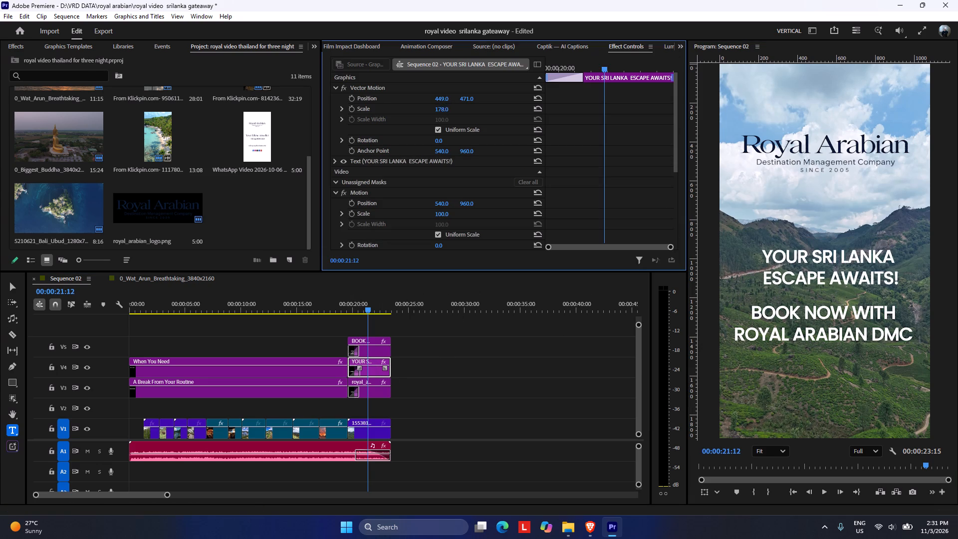
{"action": "left_click_drag", "start_coordinate": [456, 109], "coordinate": [457, 110]}
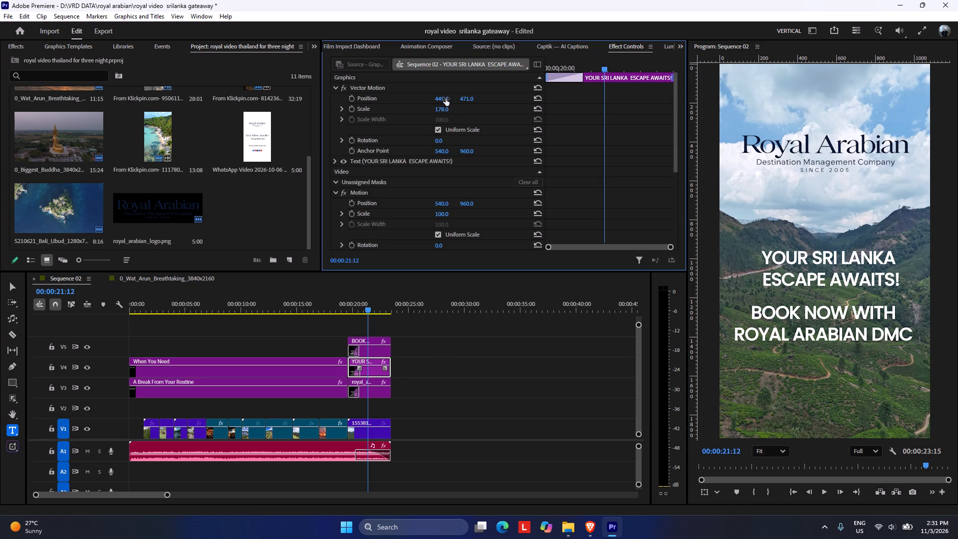
{"action": "left_click_drag", "start_coordinate": [446, 98], "coordinate": [431, 99]}
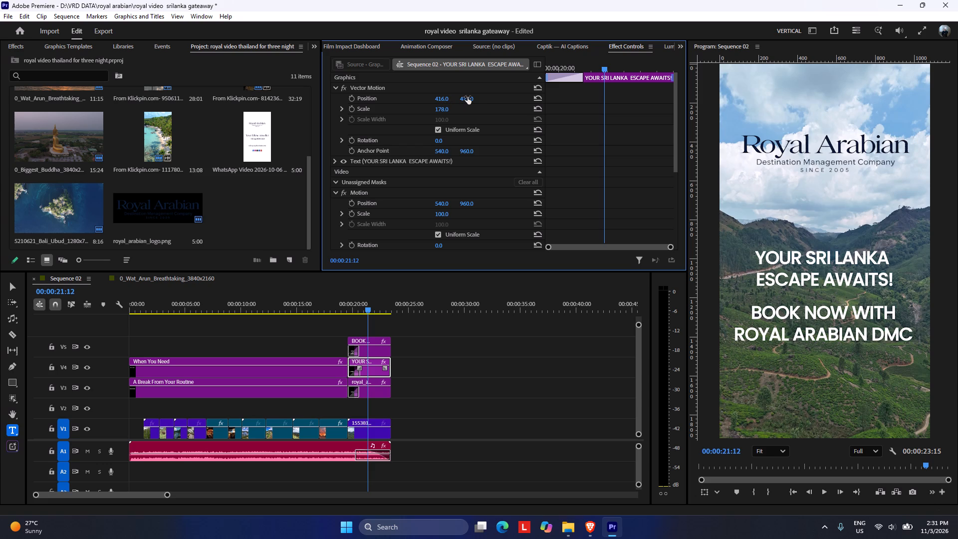
{"action": "left_click_drag", "start_coordinate": [468, 97], "coordinate": [450, 94]}
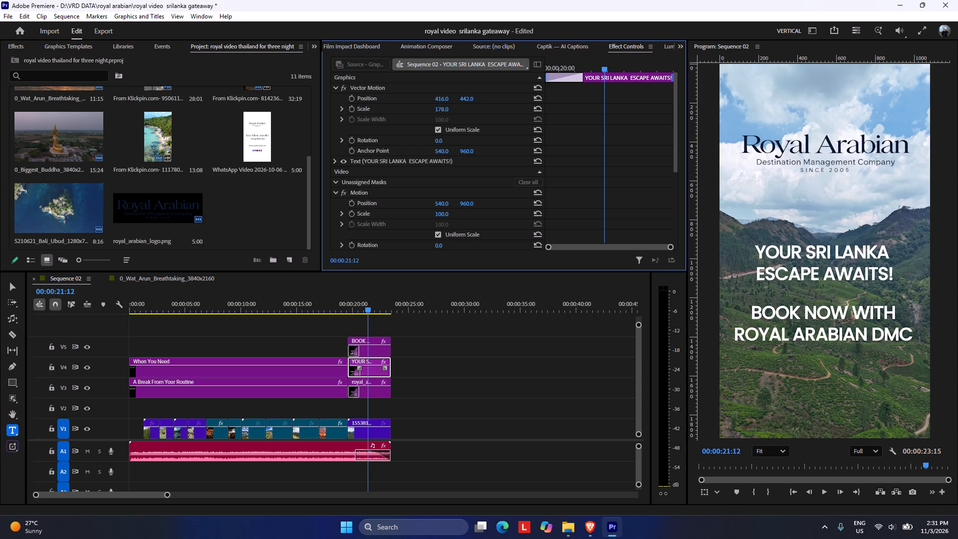
Raise the "YOUR SRI LANKA ESCAPE AWAITS!" title slightly by setting its Vector Motion position to 416, 421.
{"action": "left_click_drag", "start_coordinate": [450, 94], "coordinate": [438, 95]}
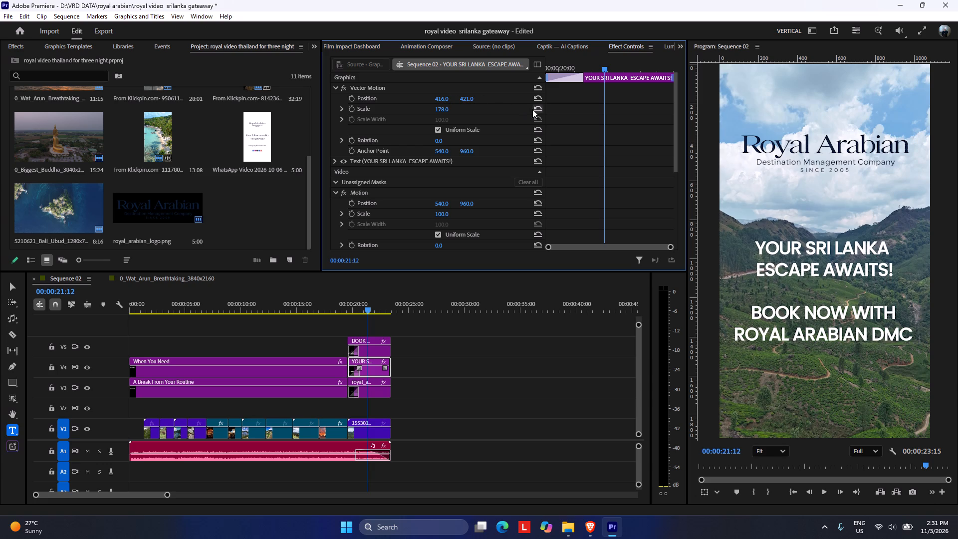
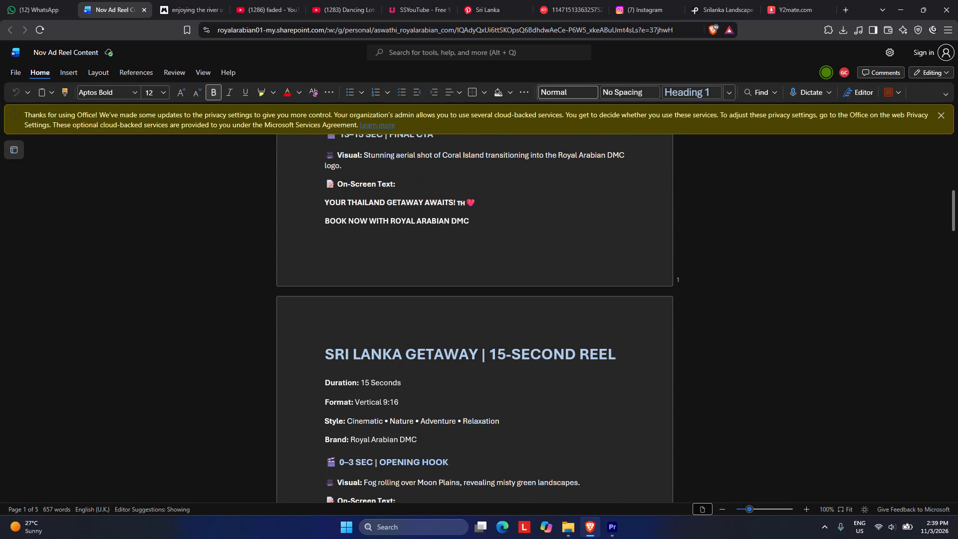
Review the Sri Lanka Getaway 15-second reel script from the opening hook through the final CTA, checking each scene's visuals and on-screen text.
{"action": "scroll", "coordinate": [509, 389], "scroll_direction": "up", "scroll_amount": 1}
{"action": "scroll", "coordinate": [504, 387], "scroll_direction": "down", "scroll_amount": 7}
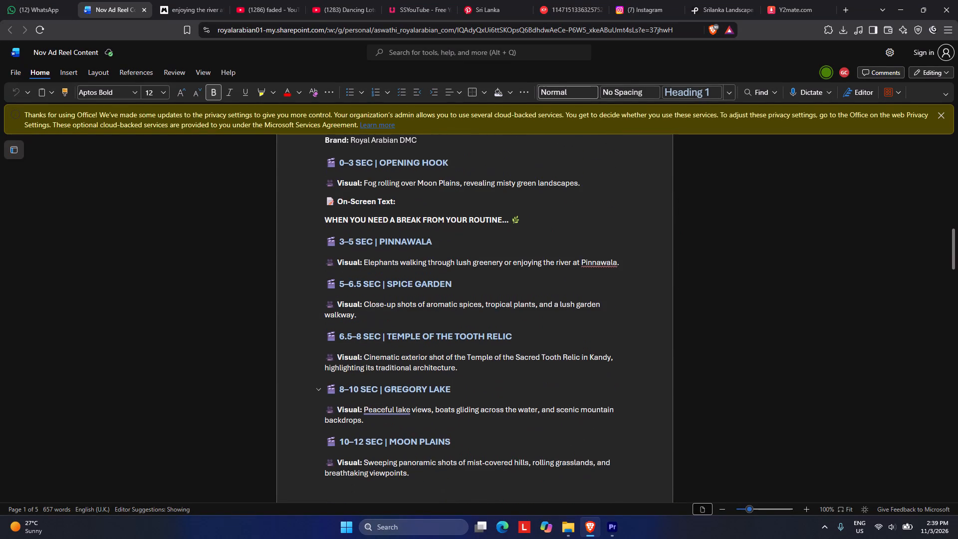
{"action": "scroll", "coordinate": [501, 382], "scroll_direction": "up", "scroll_amount": 1}
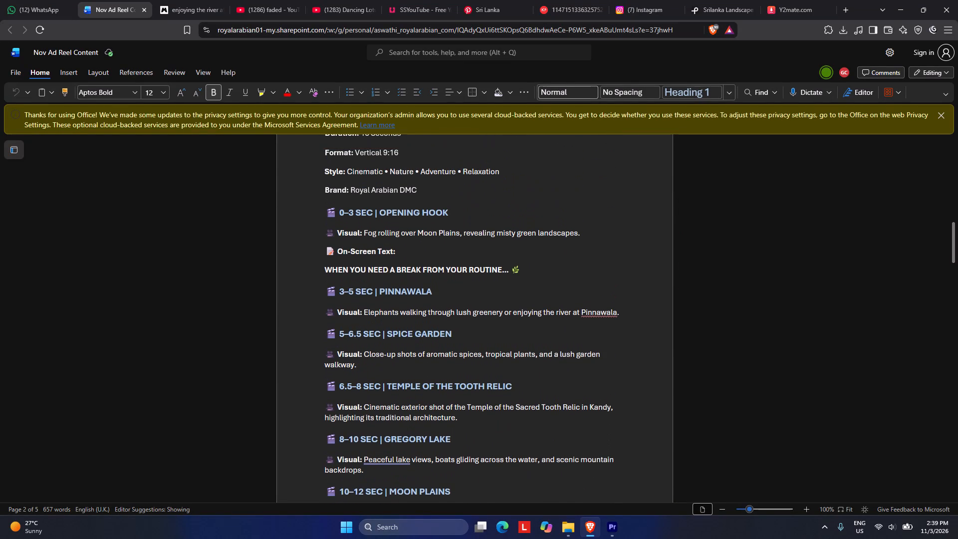
{"action": "scroll", "coordinate": [487, 367], "scroll_direction": "up", "scroll_amount": 1}
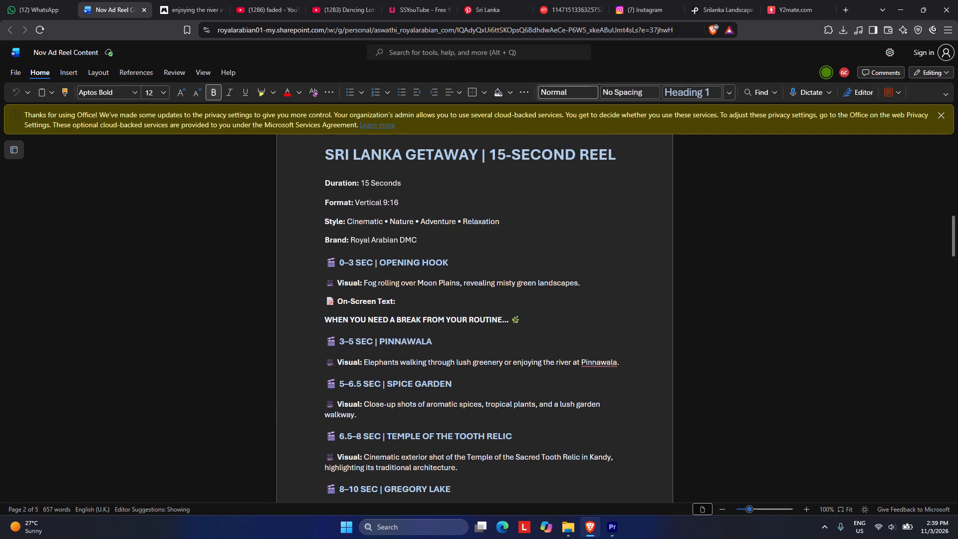
{"action": "scroll", "coordinate": [477, 358], "scroll_direction": "down", "scroll_amount": 2}
{"action": "scroll", "coordinate": [476, 360], "scroll_direction": "up", "scroll_amount": 2}
{"action": "scroll", "coordinate": [475, 359], "scroll_direction": "down", "scroll_amount": 1}
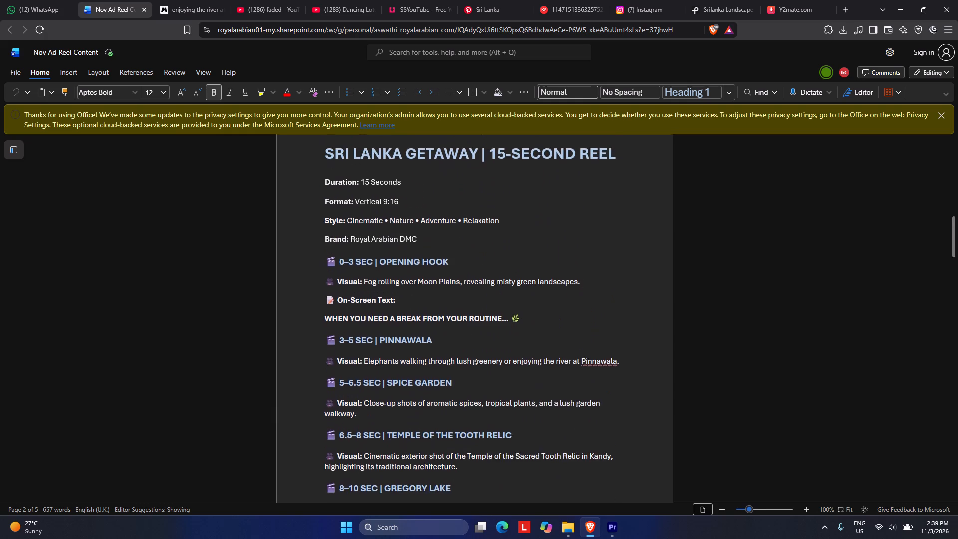
{"action": "scroll", "coordinate": [475, 359], "scroll_direction": "down", "scroll_amount": 4}
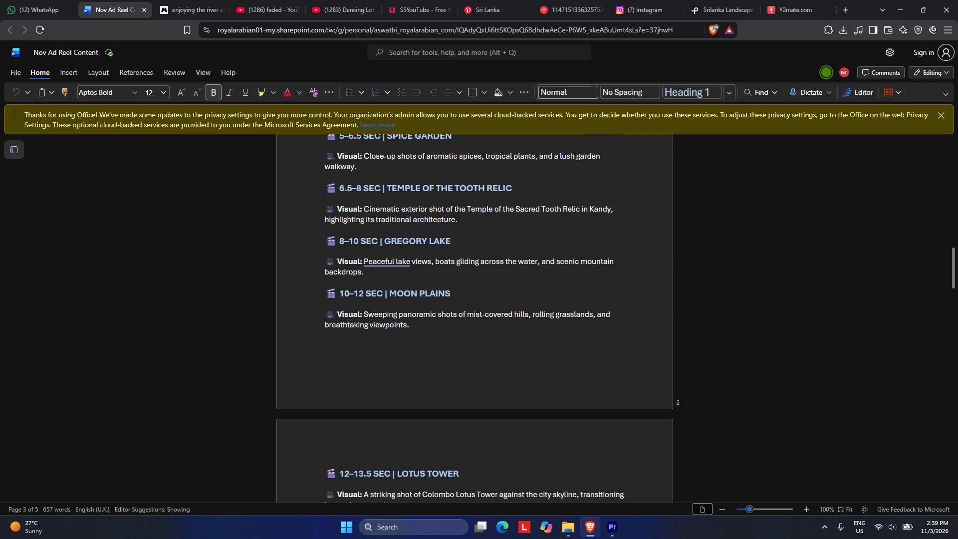
{"action": "scroll", "coordinate": [475, 369], "scroll_direction": "down", "scroll_amount": 4}
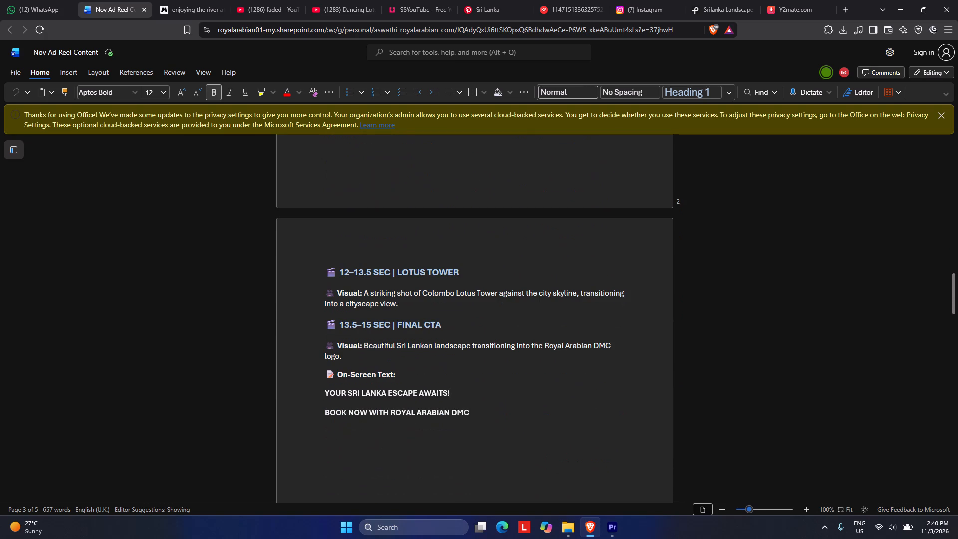
{"action": "scroll", "coordinate": [344, 363], "scroll_direction": "up", "scroll_amount": 9}
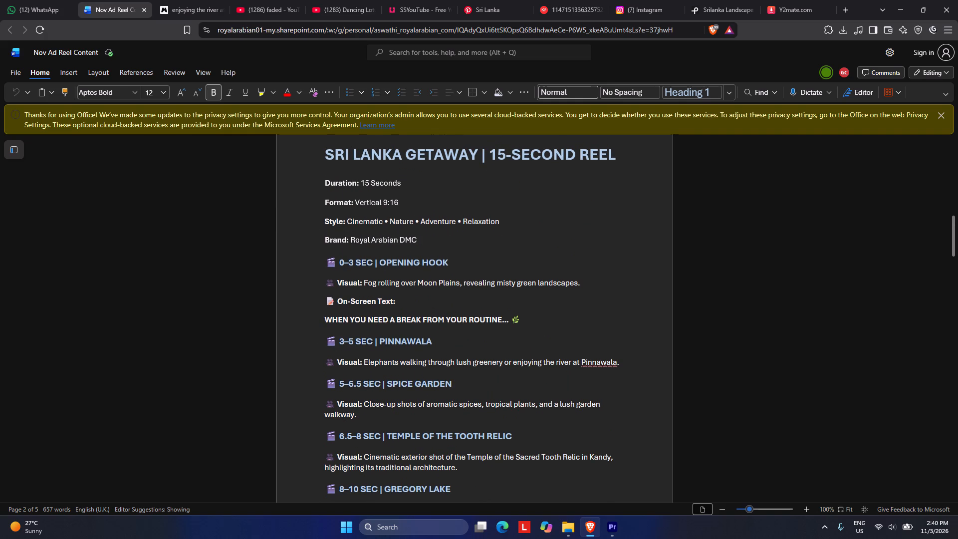
Copy "Fog rolling over Moon Plains" from the opening hook's visual description and use it to replace the Pexels video search query.
{"action": "left_click_drag", "start_coordinate": [364, 281], "coordinate": [415, 281]}
{"action": "left_click_drag", "start_coordinate": [415, 281], "coordinate": [459, 287]}
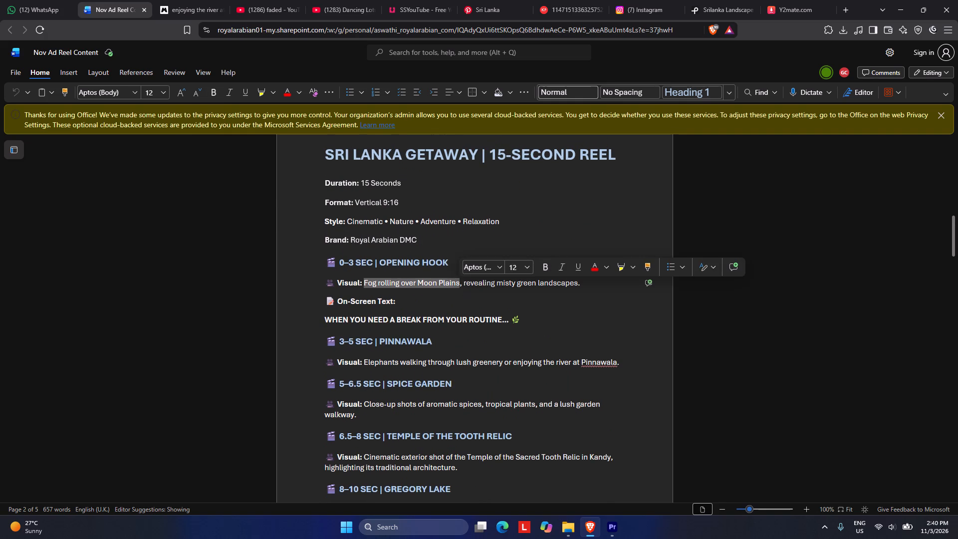
{"action": "key", "text": "ctrl+c"}
{"action": "left_click", "coordinate": [723, 0]}
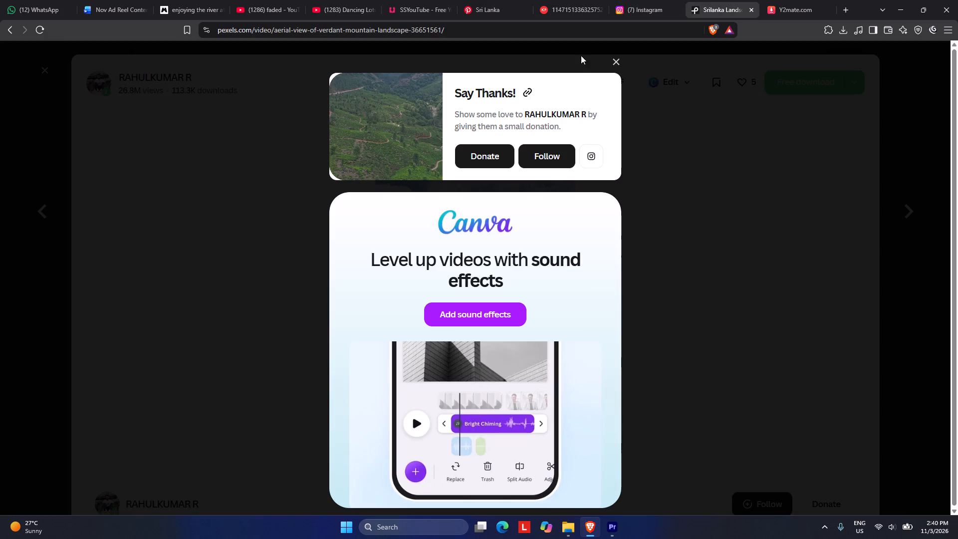
{"action": "left_click", "coordinate": [273, 98]}
{"action": "left_click", "coordinate": [44, 65]}
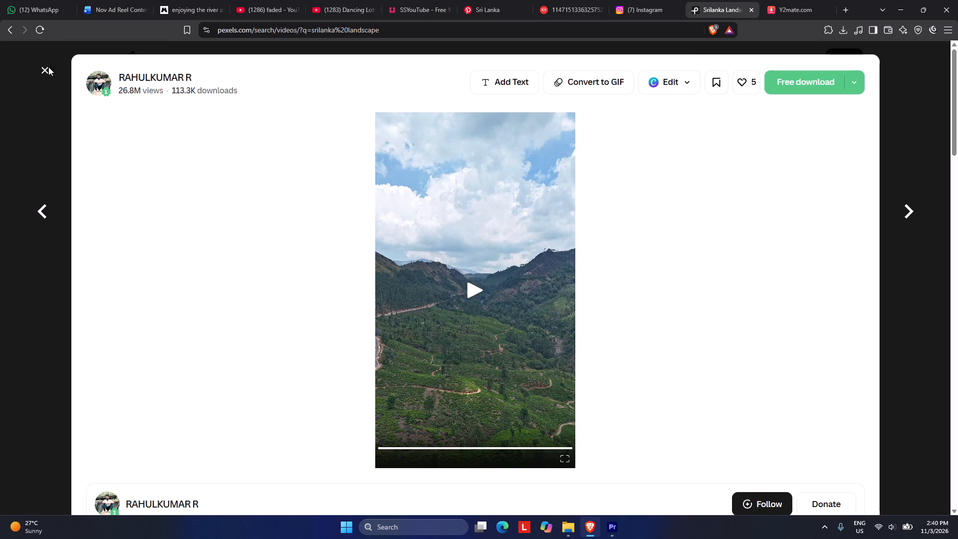
{"action": "left_click_drag", "start_coordinate": [329, 61], "coordinate": [129, 71]}
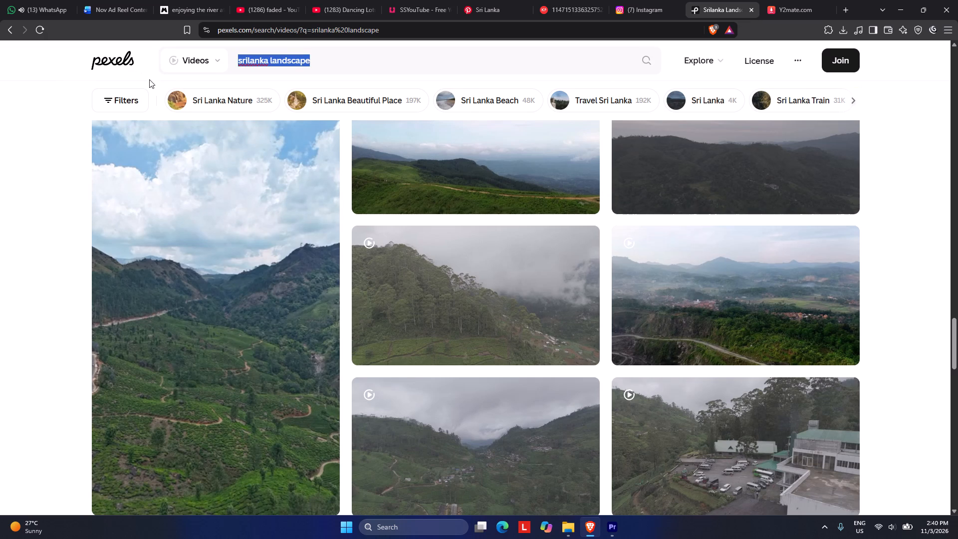
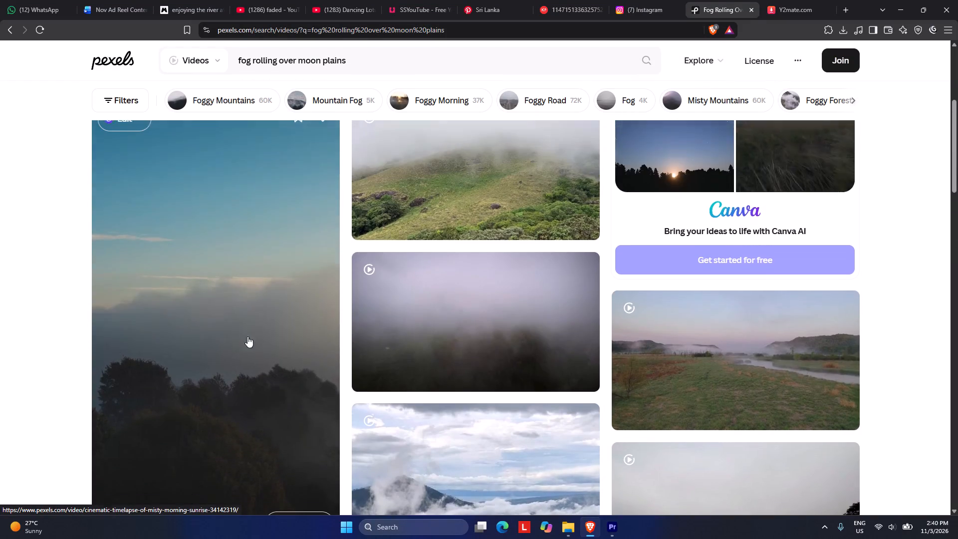
Browse the Pexels video results for "fog rolling over moon plains", examining the previews for foggy landscape footage suited to the opening hook.
{"action": "scroll", "coordinate": [794, 273], "scroll_direction": "down", "scroll_amount": 9}
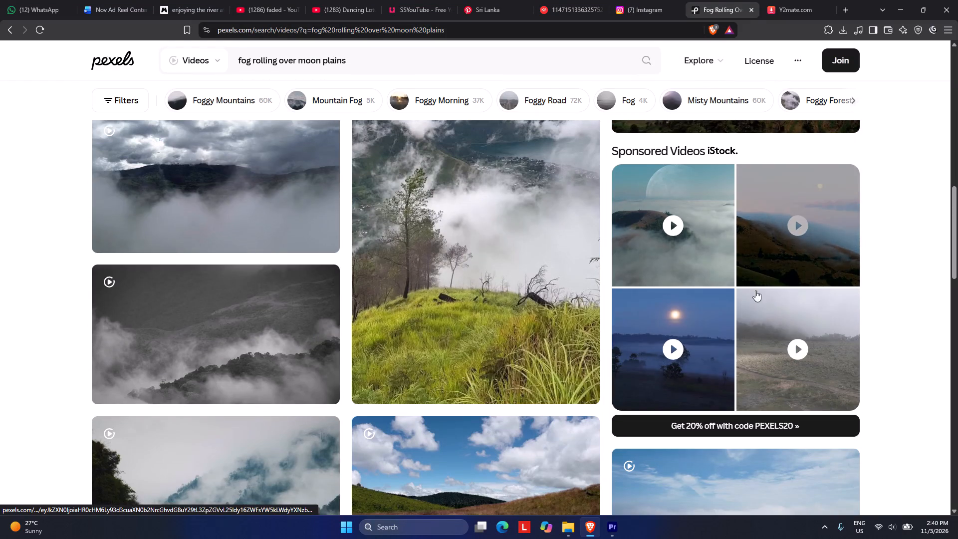
{"action": "scroll", "coordinate": [495, 323], "scroll_direction": "up", "scroll_amount": 2}
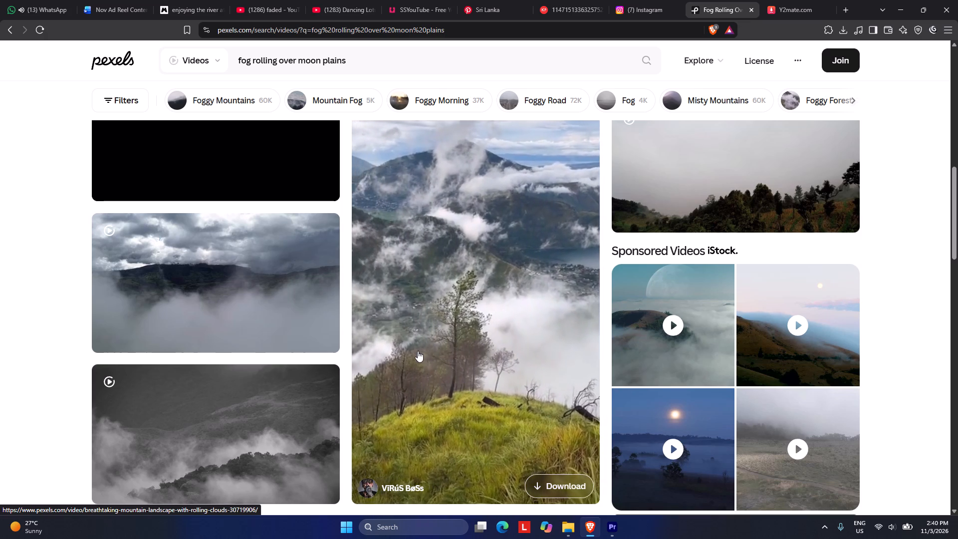
{"action": "scroll", "coordinate": [418, 351], "scroll_direction": "down", "scroll_amount": 11}
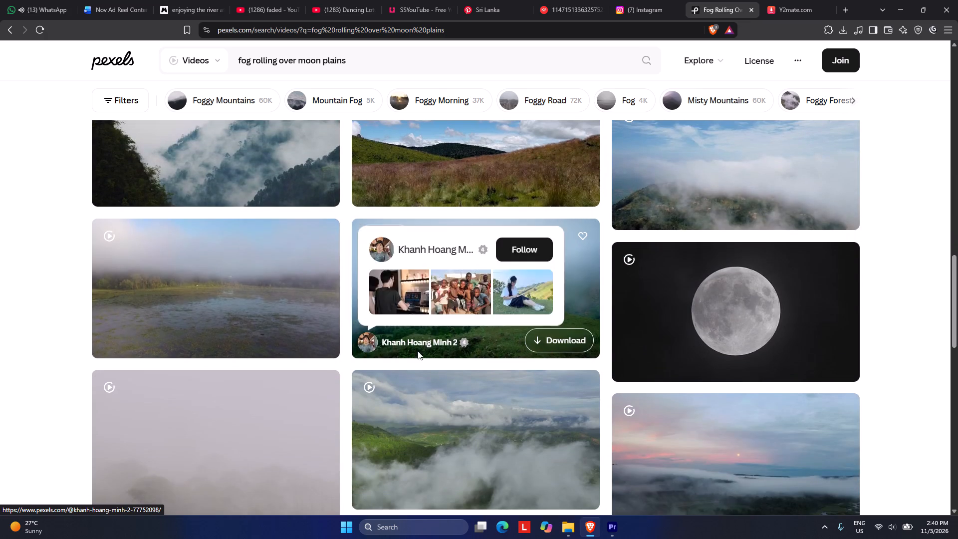
{"action": "scroll", "coordinate": [418, 351], "scroll_direction": "down", "scroll_amount": 6}
{"action": "scroll", "coordinate": [338, 390], "scroll_direction": "up", "scroll_amount": 4}
{"action": "scroll", "coordinate": [173, 425], "scroll_direction": "down", "scroll_amount": 5}
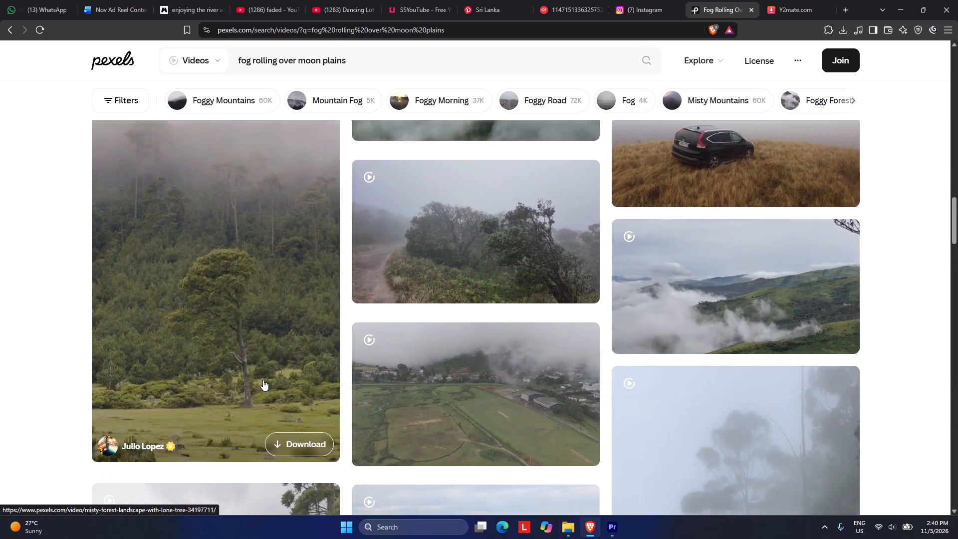
{"action": "scroll", "coordinate": [263, 380], "scroll_direction": "down", "scroll_amount": 8}
{"action": "scroll", "coordinate": [407, 344], "scroll_direction": "up", "scroll_amount": 2}
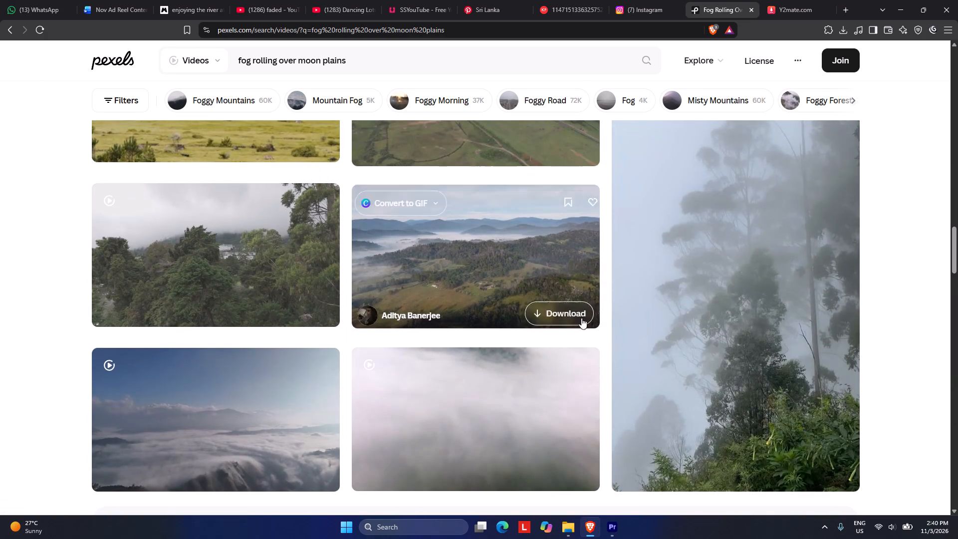
{"action": "scroll", "coordinate": [669, 308], "scroll_direction": "down", "scroll_amount": 10}
{"action": "scroll", "coordinate": [680, 307], "scroll_direction": "up", "scroll_amount": 11}
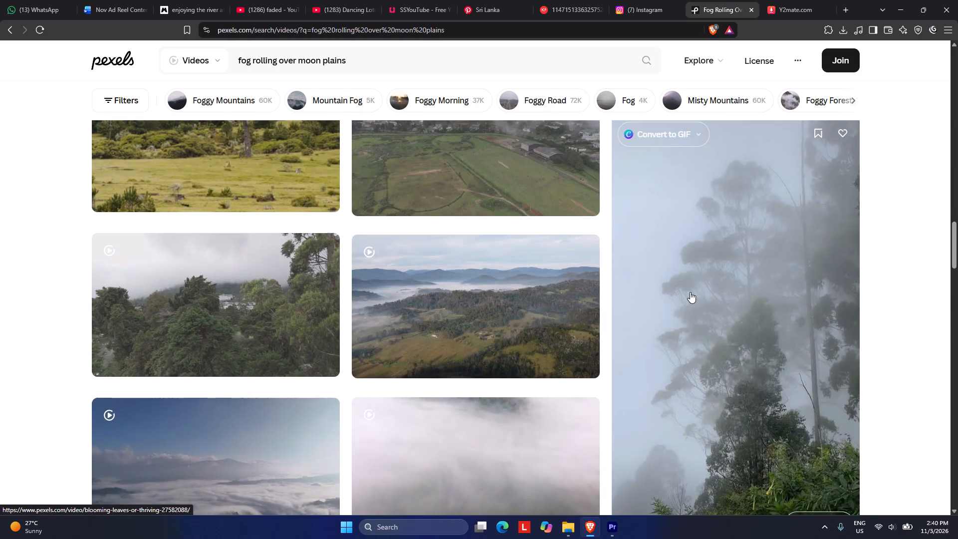
{"action": "scroll", "coordinate": [689, 289], "scroll_direction": "down", "scroll_amount": 10}
{"action": "scroll", "coordinate": [689, 289], "scroll_direction": "up", "scroll_amount": 1}
{"action": "scroll", "coordinate": [689, 289], "scroll_direction": "down", "scroll_amount": 10}
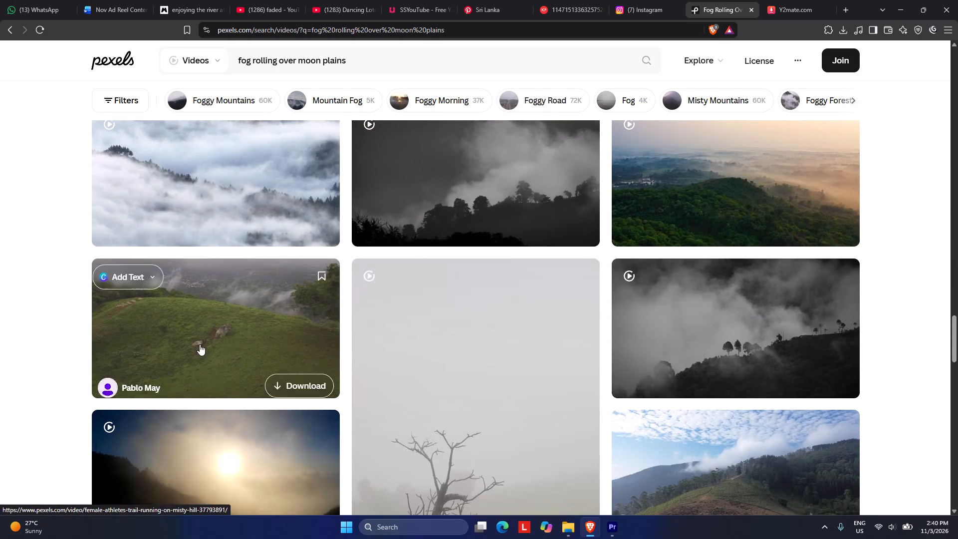
Browse further foggy landscape results and preview the video of clouds seen from above a forested mountain.
{"action": "scroll", "coordinate": [199, 344], "scroll_direction": "down", "scroll_amount": 11}
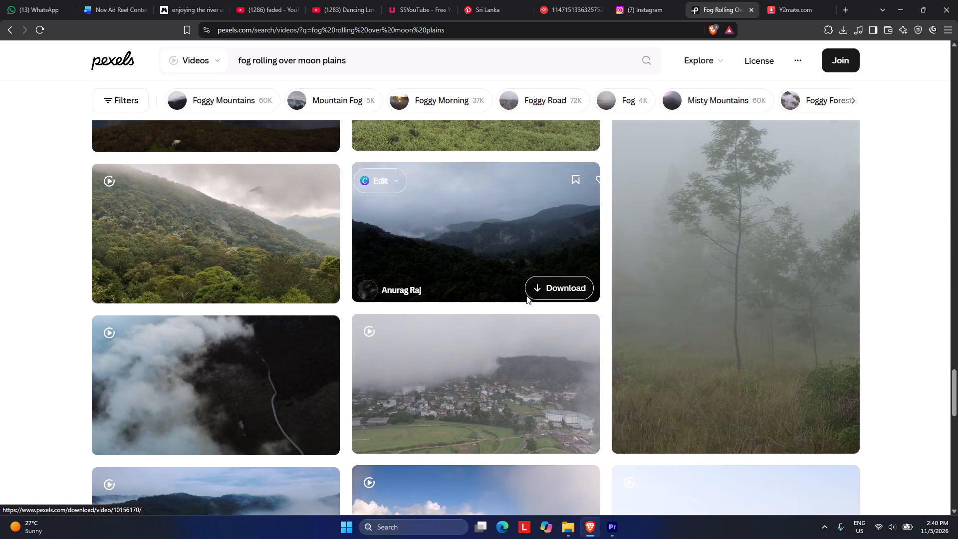
{"action": "scroll", "coordinate": [526, 295], "scroll_direction": "down", "scroll_amount": 1}
{"action": "scroll", "coordinate": [376, 331], "scroll_direction": "down", "scroll_amount": 6}
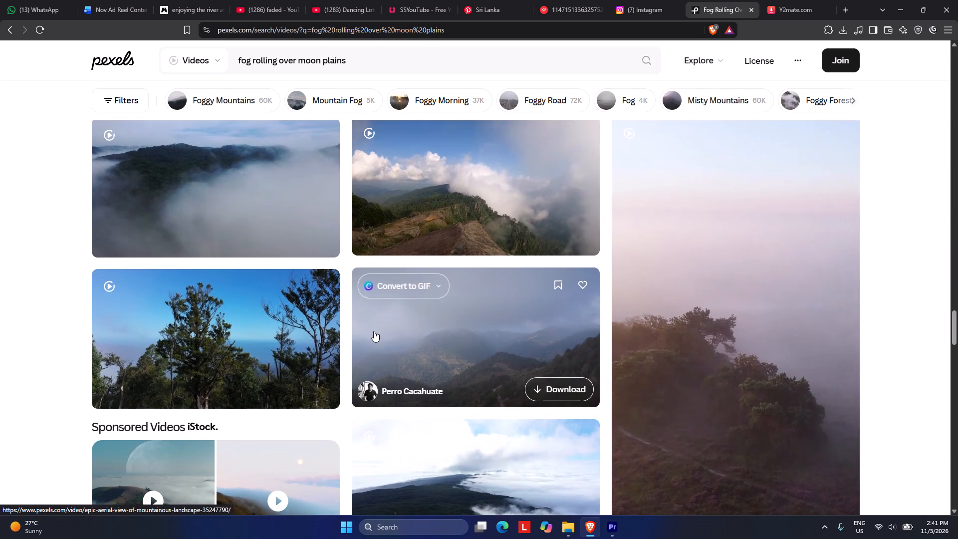
{"action": "scroll", "coordinate": [374, 331], "scroll_direction": "down", "scroll_amount": 8}
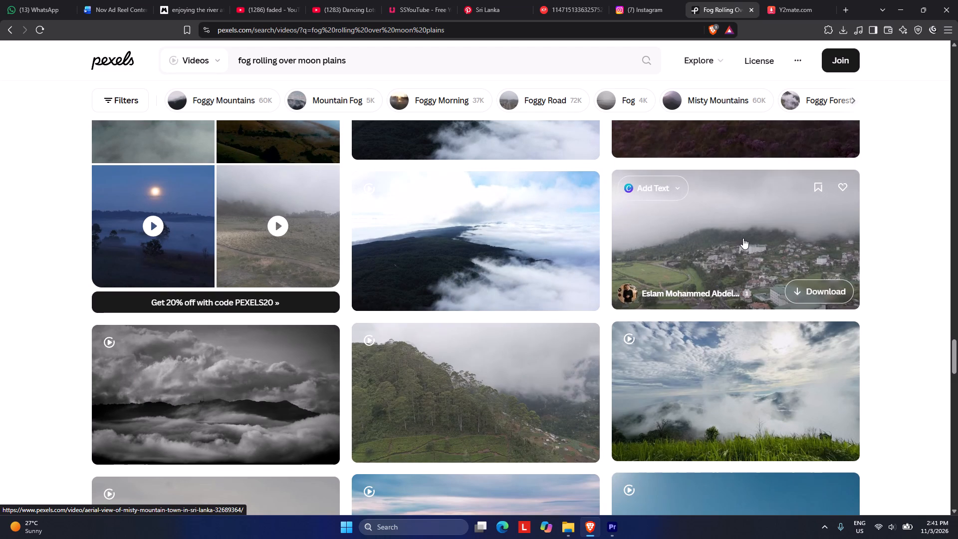
{"action": "left_click", "coordinate": [493, 253]}
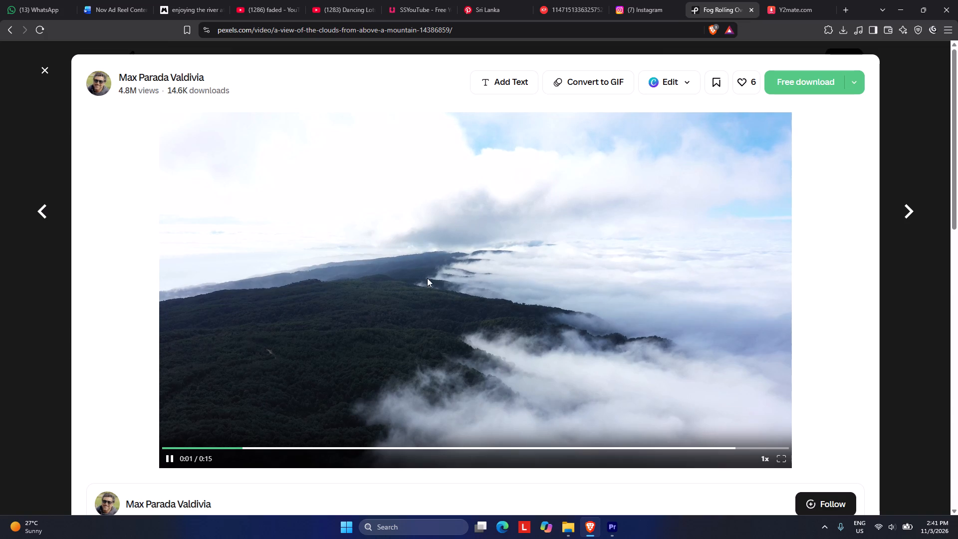
{"action": "left_click", "coordinate": [47, 67]}
Look through more fog footage and preview the vertical aerial video of the misty mountain village landscape.
{"action": "scroll", "coordinate": [284, 323], "scroll_direction": "down", "scroll_amount": 5}
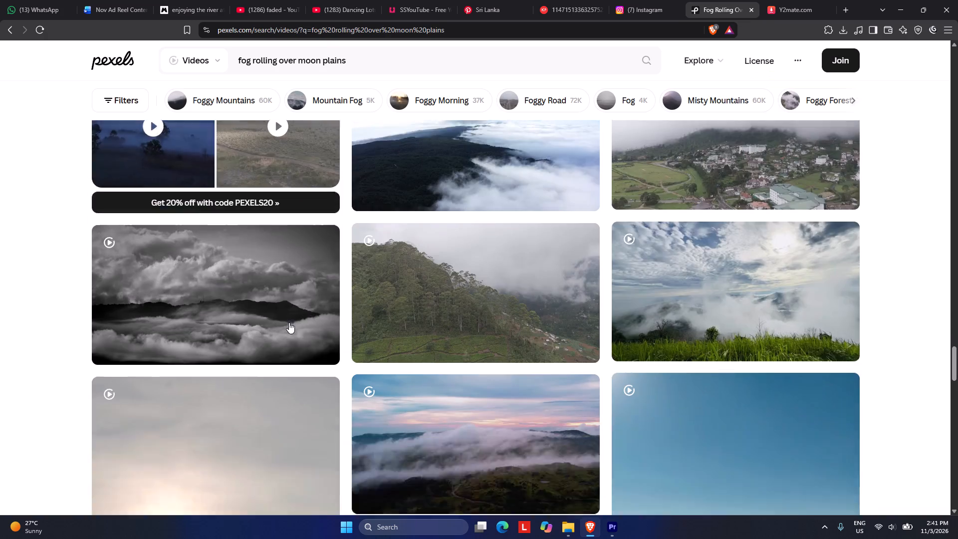
{"action": "scroll", "coordinate": [291, 318], "scroll_direction": "down", "scroll_amount": 5}
{"action": "scroll", "coordinate": [243, 308], "scroll_direction": "up", "scroll_amount": 1}
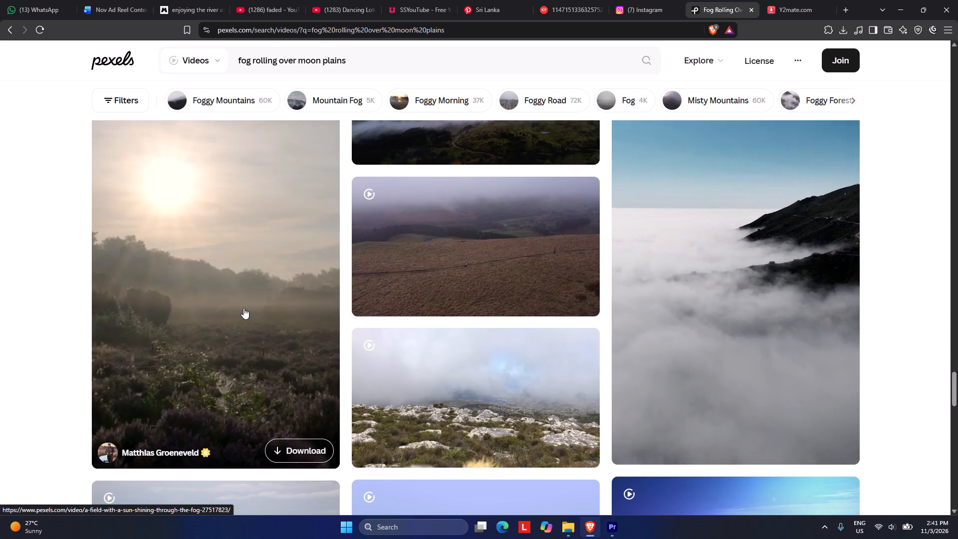
{"action": "scroll", "coordinate": [756, 348], "scroll_direction": "down", "scroll_amount": 4}
{"action": "scroll", "coordinate": [756, 346], "scroll_direction": "up", "scroll_amount": 1}
{"action": "scroll", "coordinate": [756, 346], "scroll_direction": "down", "scroll_amount": 5}
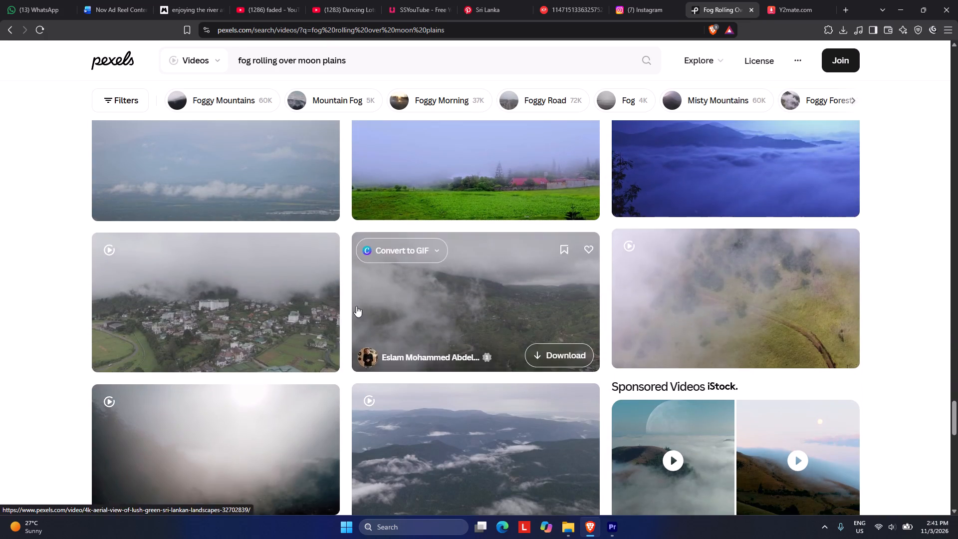
{"action": "scroll", "coordinate": [257, 346], "scroll_direction": "down", "scroll_amount": 13}
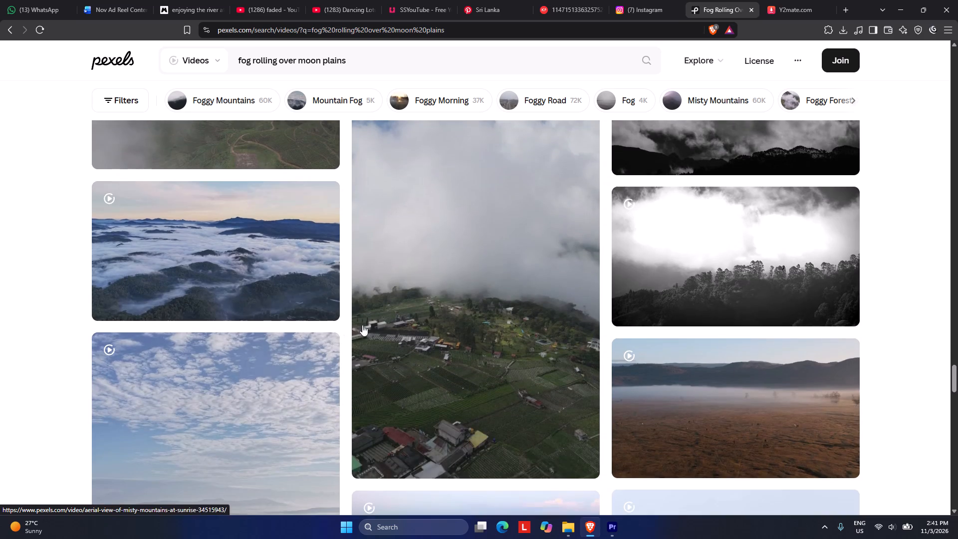
{"action": "left_click", "coordinate": [484, 307]}
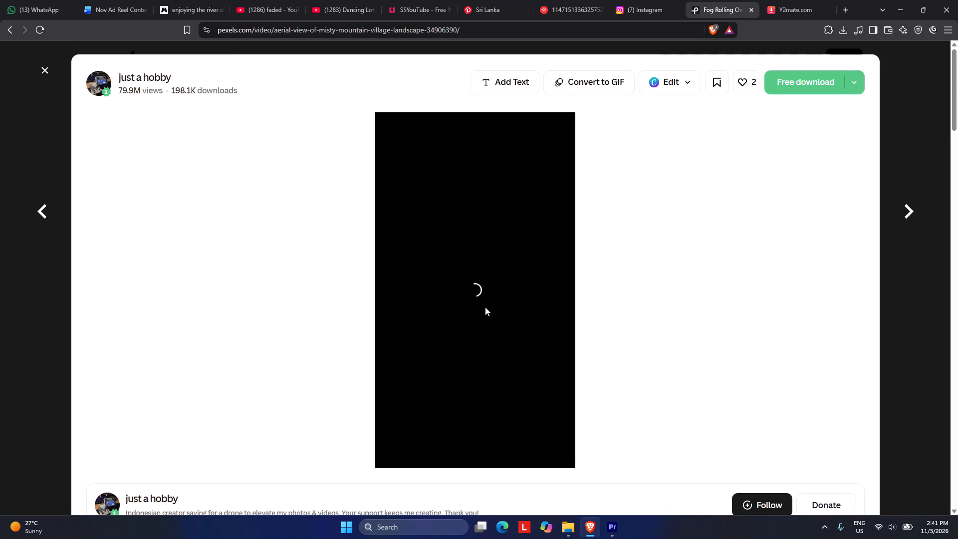
{"action": "left_click", "coordinate": [282, 262]}
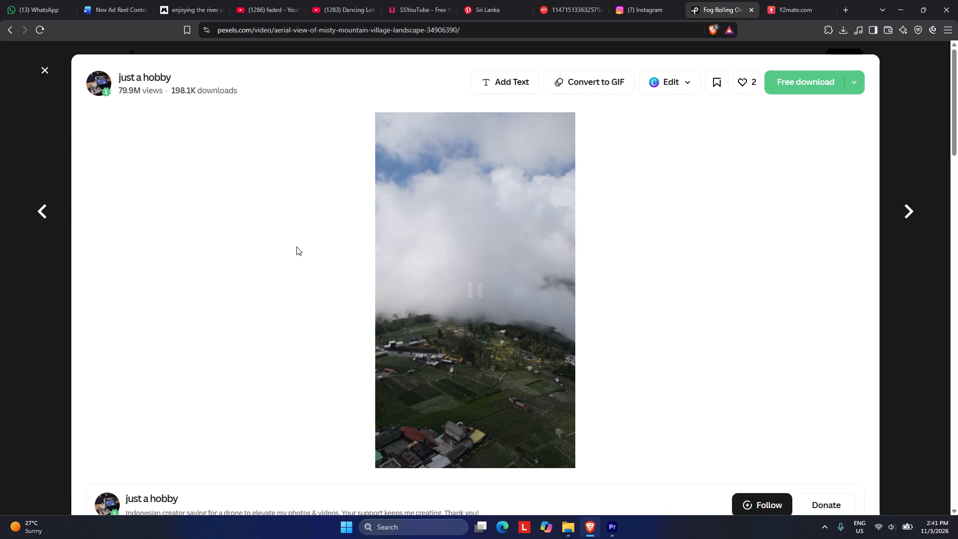
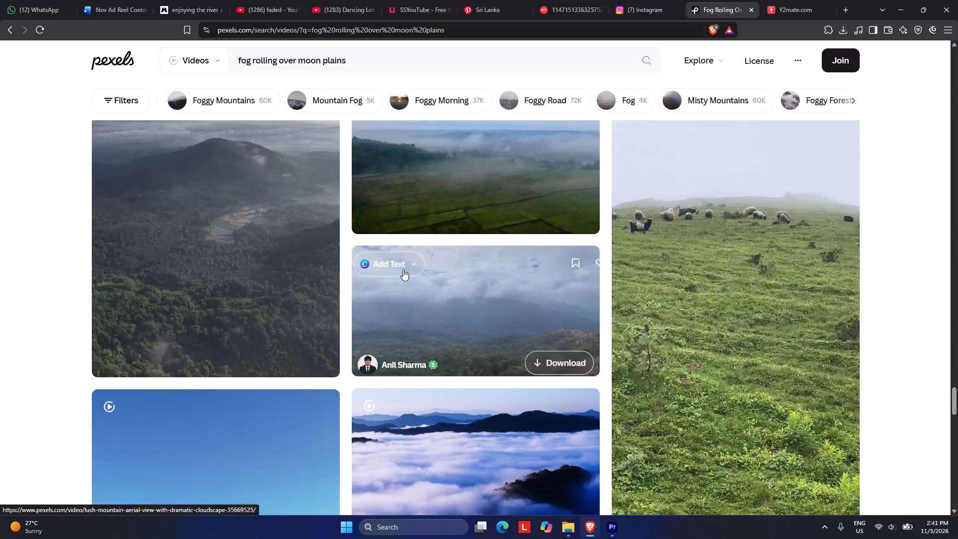
Download the OvO Films vertical aerial video of misty mountains at sunrise from Pexels in Full HD 1080x1920.
{"action": "scroll", "coordinate": [403, 269], "scroll_direction": "up", "scroll_amount": 2}
{"action": "left_click", "coordinate": [241, 349]}
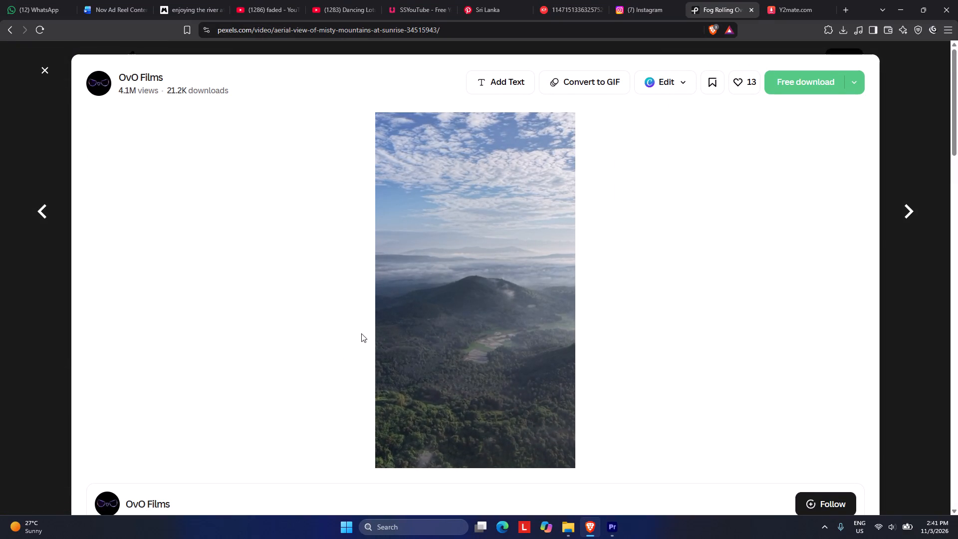
{"action": "scroll", "coordinate": [363, 331], "scroll_direction": "down", "scroll_amount": 2}
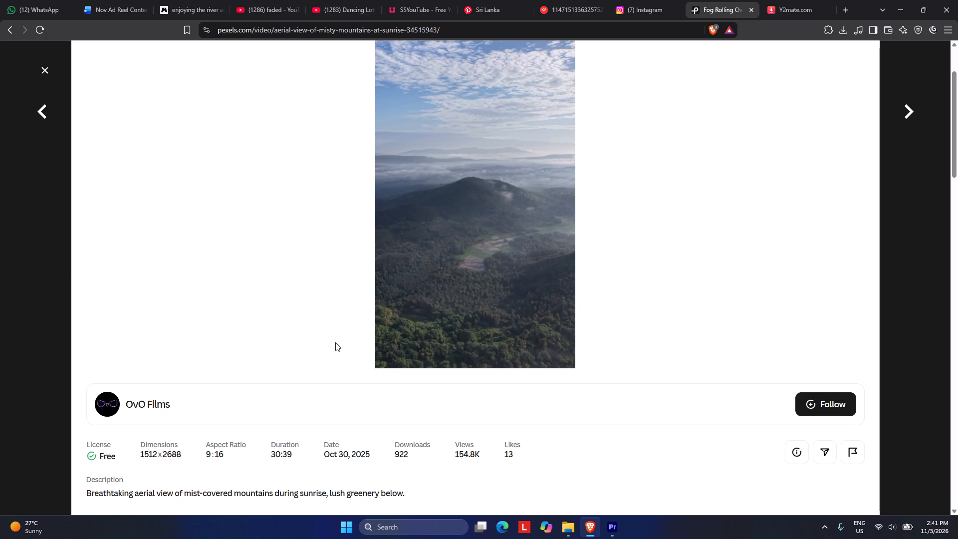
{"action": "scroll", "coordinate": [335, 342], "scroll_direction": "up", "scroll_amount": 2}
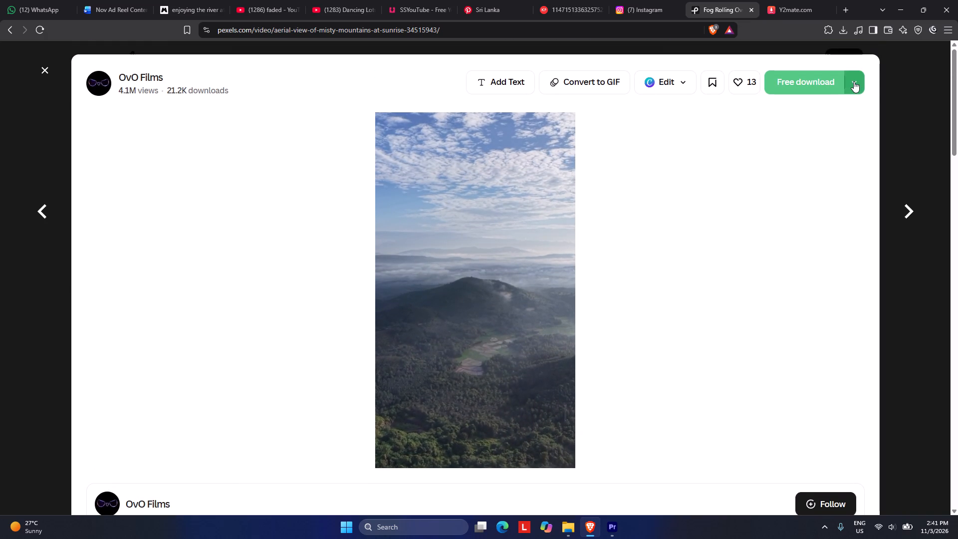
{"action": "left_click", "coordinate": [854, 81]}
{"action": "left_click", "coordinate": [776, 208]}
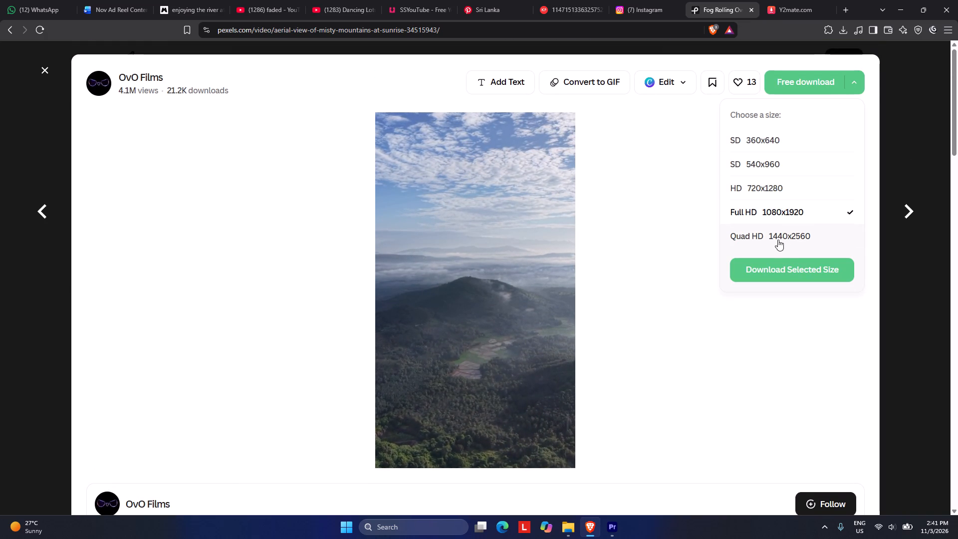
{"action": "left_click", "coordinate": [816, 262]}
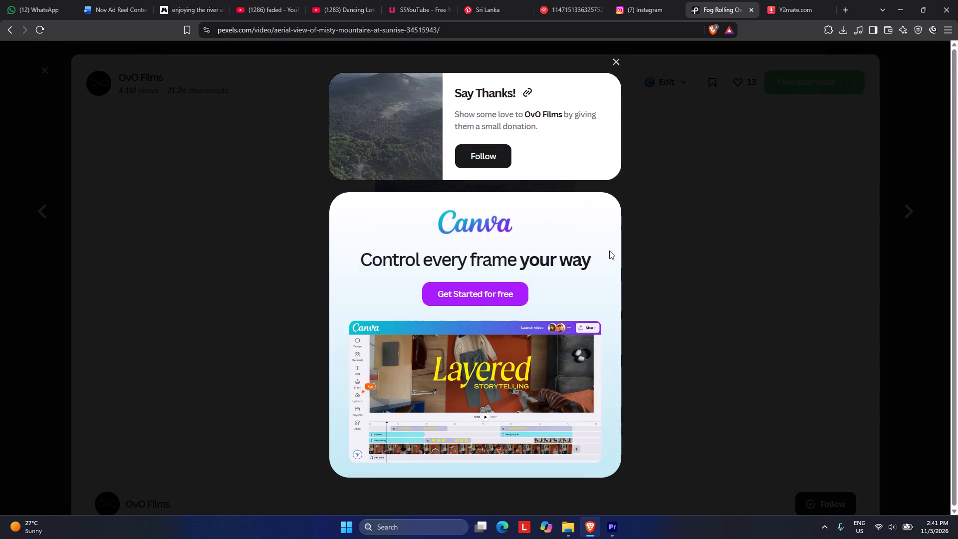
{"action": "left_click", "coordinate": [291, 367]}
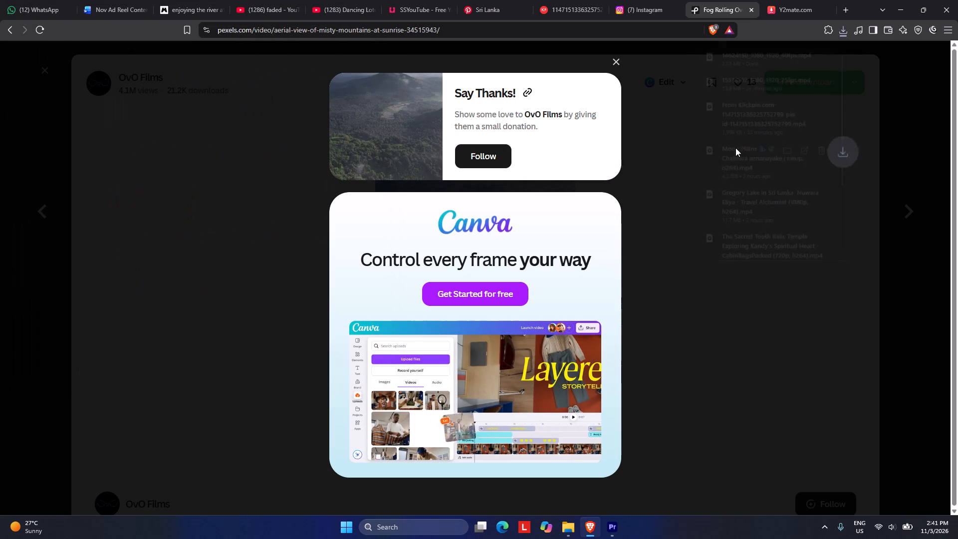
Bring the downloaded misty mountains clip 14624150_1080_1920_60fps.mp4 into the Premiere sequence, placing it on track V2 at the very start.
{"action": "left_click_drag", "start_coordinate": [754, 54], "coordinate": [608, 526]}
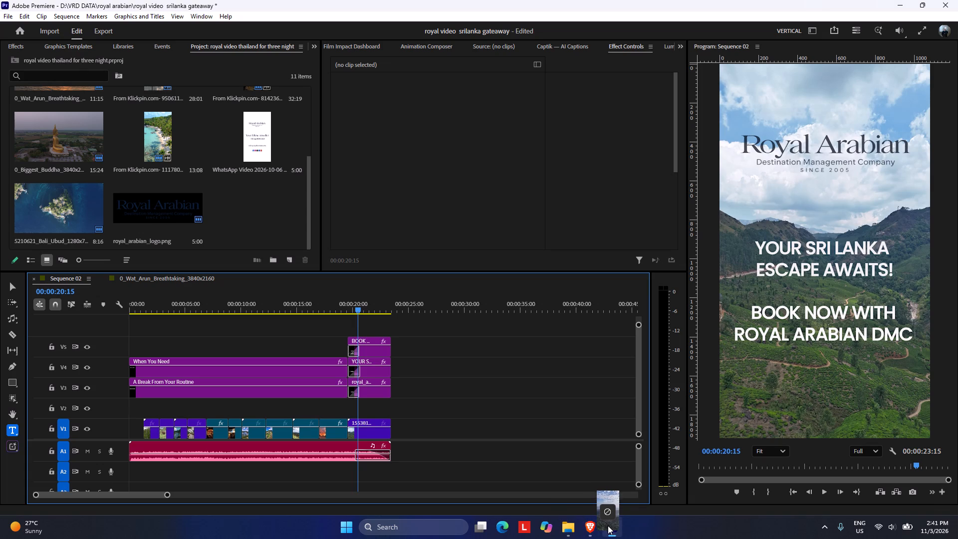
{"action": "left_click_drag", "start_coordinate": [608, 526], "coordinate": [181, 404]}
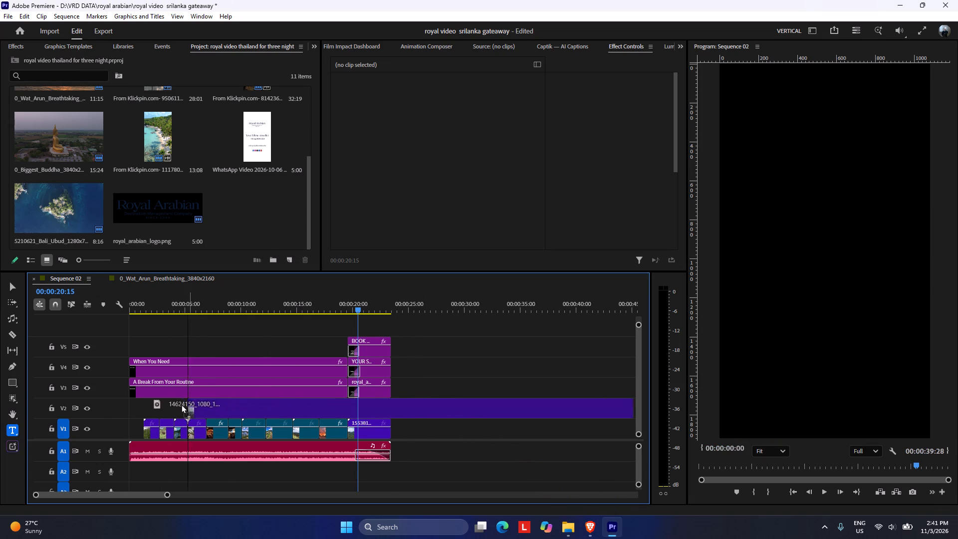
{"action": "left_click_drag", "start_coordinate": [181, 404], "coordinate": [118, 409]}
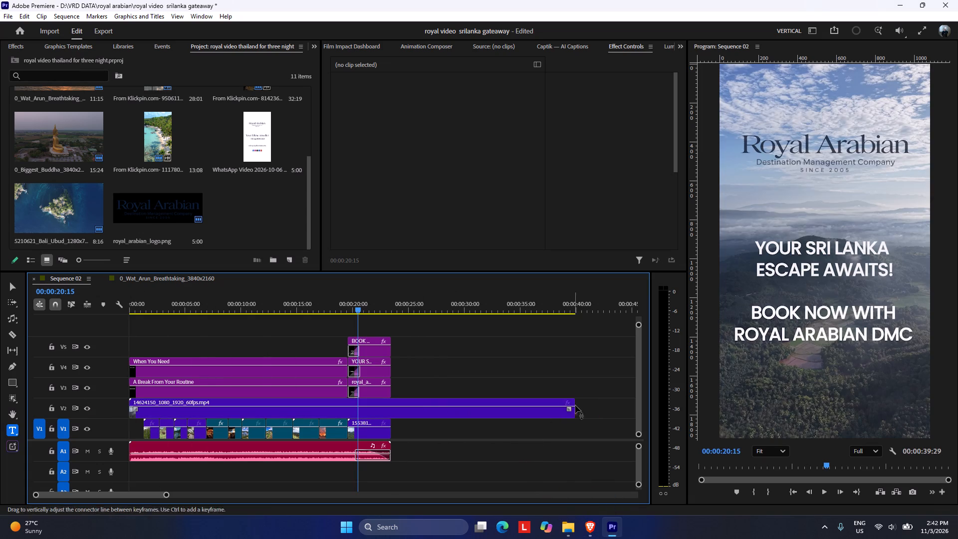
Trim the misty mountains clip's end to the start of the first V1 clip and move it down into the opening gap on V1.
{"action": "left_click_drag", "start_coordinate": [581, 401], "coordinate": [146, 414]}
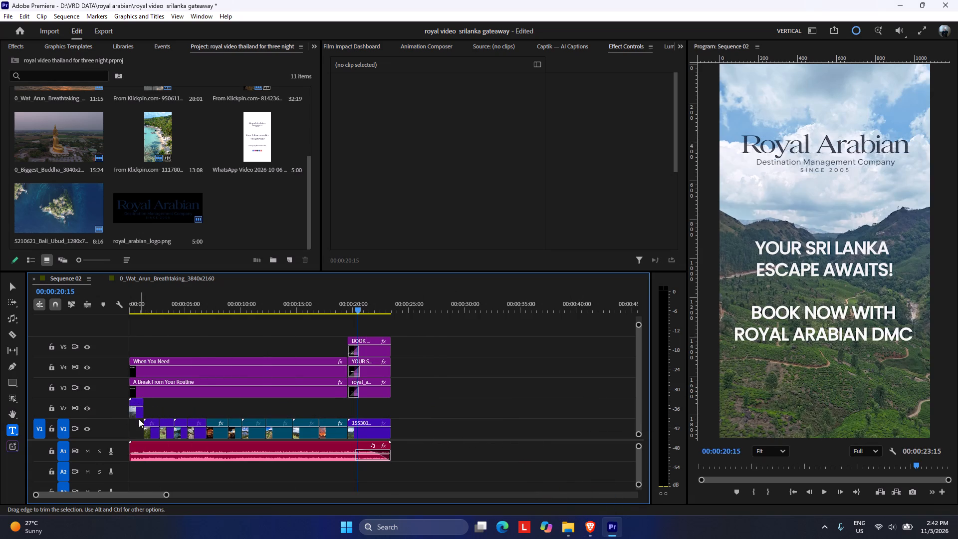
{"action": "left_click_drag", "start_coordinate": [135, 416], "coordinate": [135, 426]}
{"action": "left_click", "coordinate": [156, 408]}
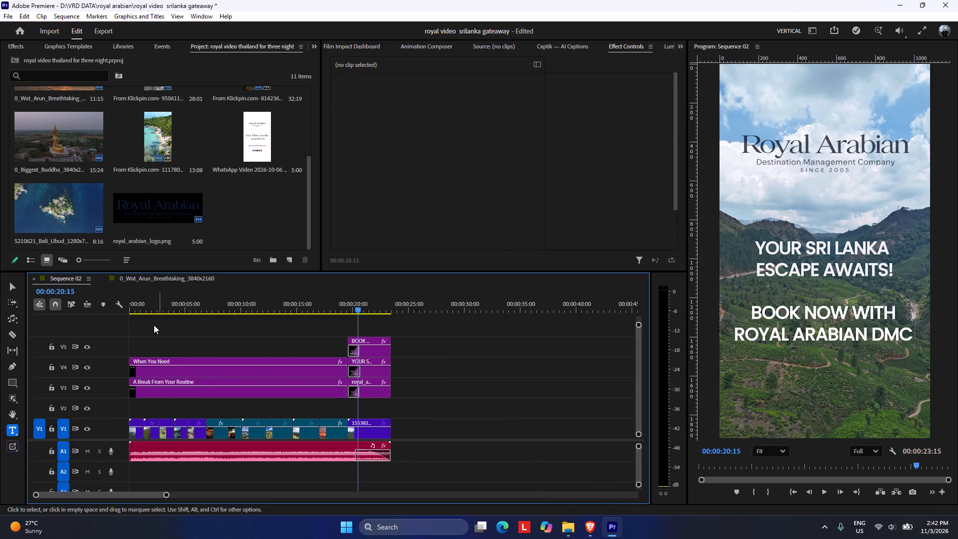
Play the sequence from the start to review the new opening shot with the title text and its cut into the tea plantation clip.
{"action": "left_click_drag", "start_coordinate": [144, 306], "coordinate": [132, 306]}
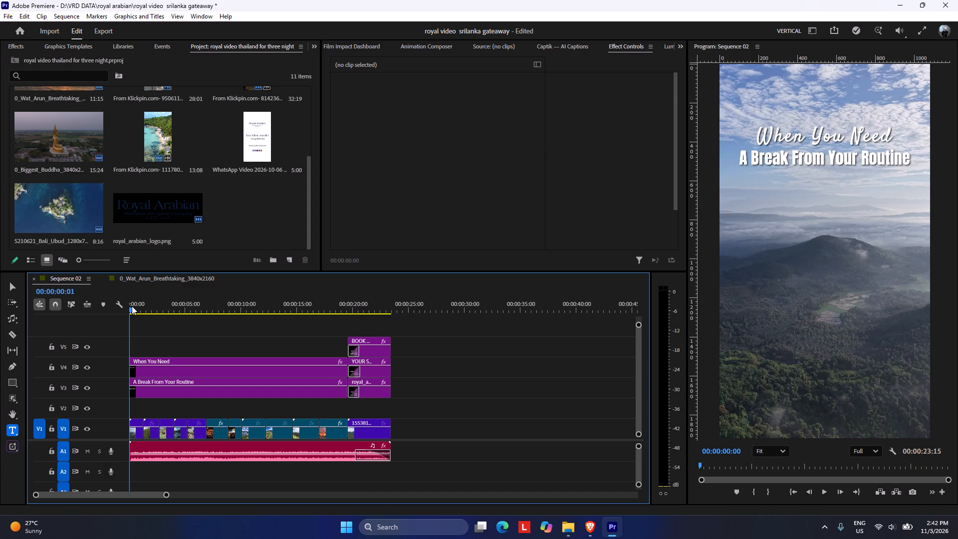
{"action": "left_click_drag", "start_coordinate": [132, 306], "coordinate": [135, 314]}
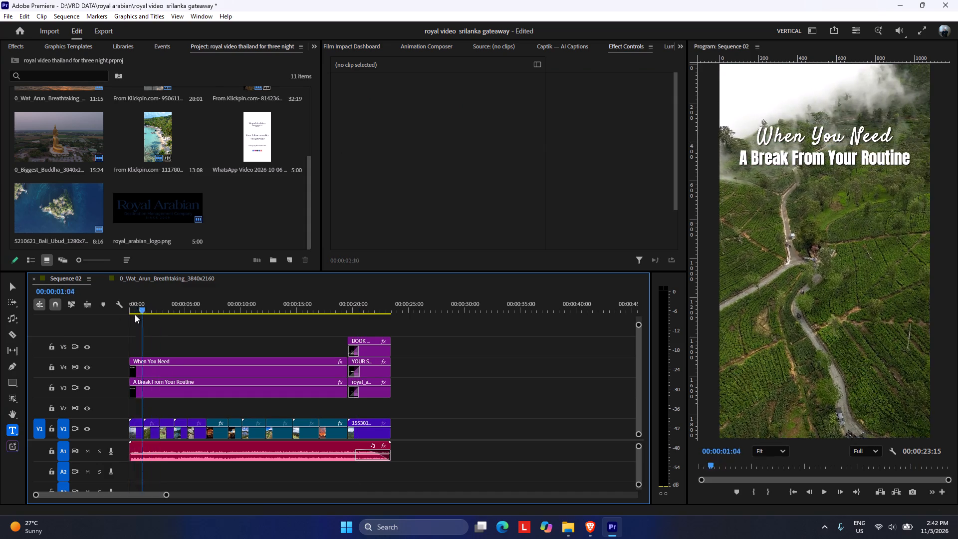
{"action": "left_click_drag", "start_coordinate": [135, 314], "coordinate": [109, 314]}
{"action": "key", "text": "space"}
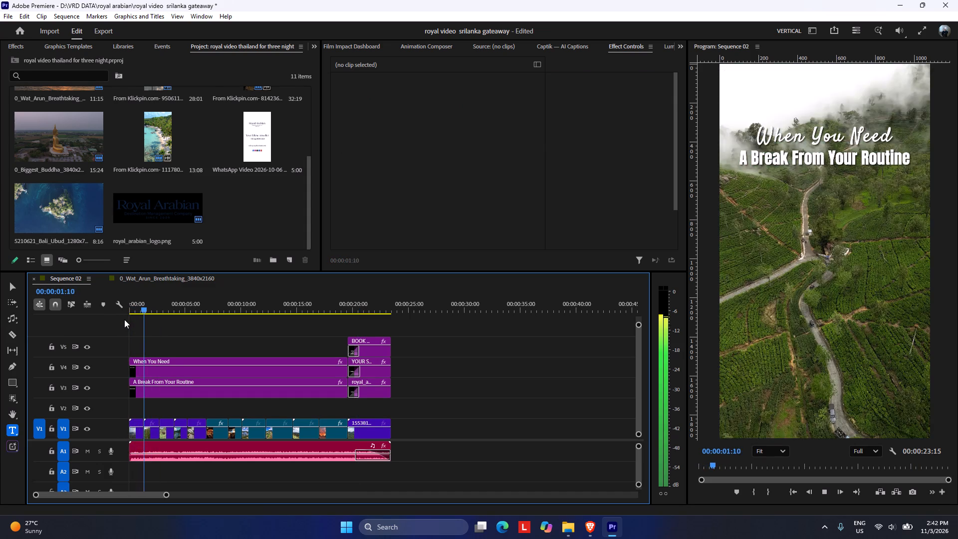
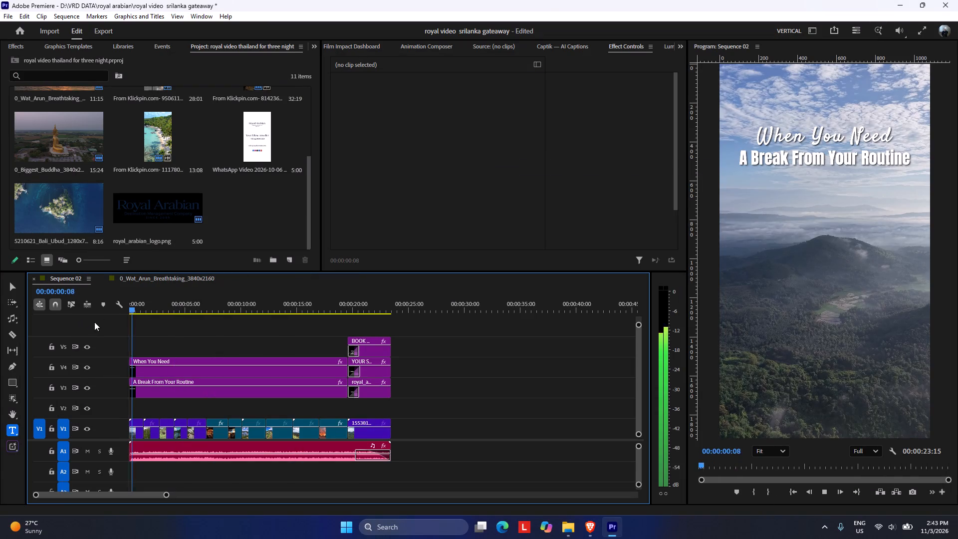
Raise the display brightness in the system quick settings while the sequence plays through to its end.
{"action": "left_click", "coordinate": [890, 523]}
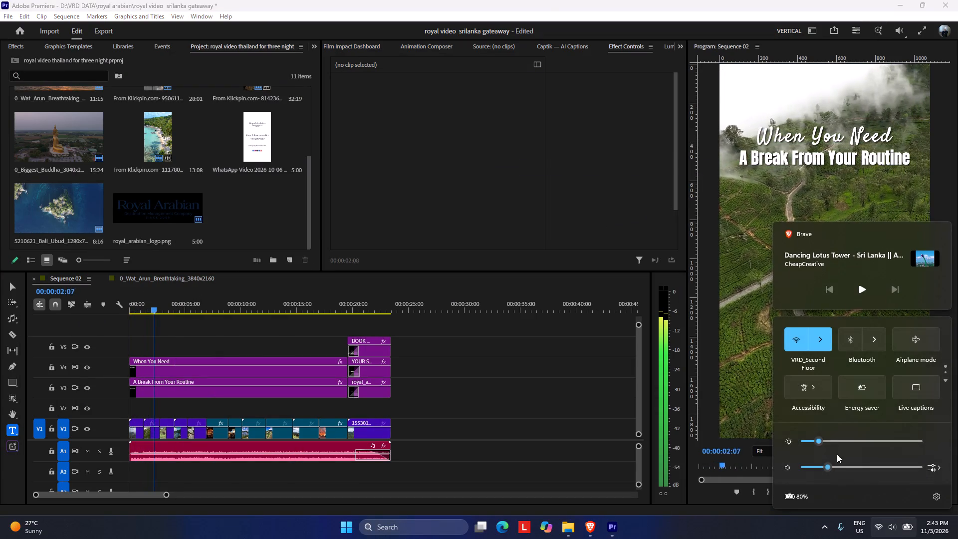
{"action": "left_click", "coordinate": [835, 443]}
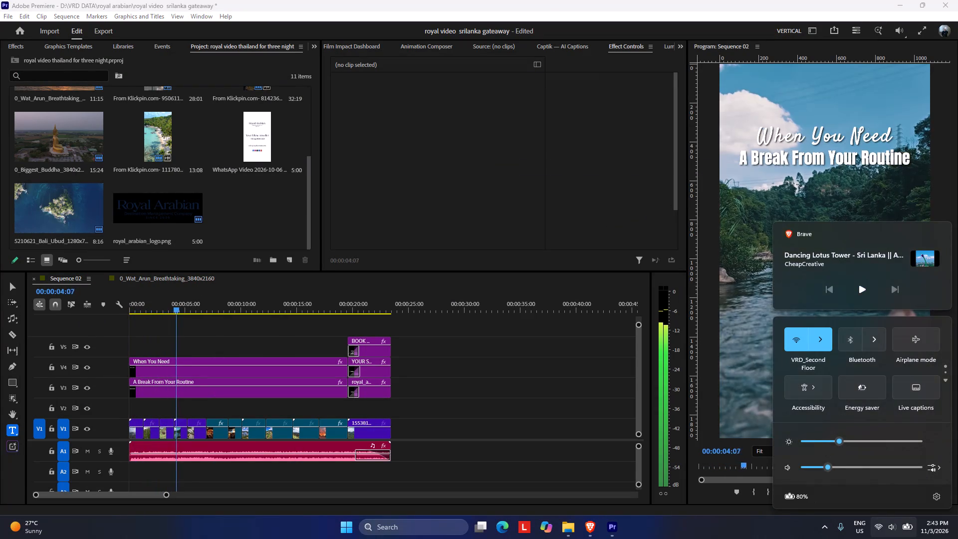
{"action": "left_click", "coordinate": [758, 527]}
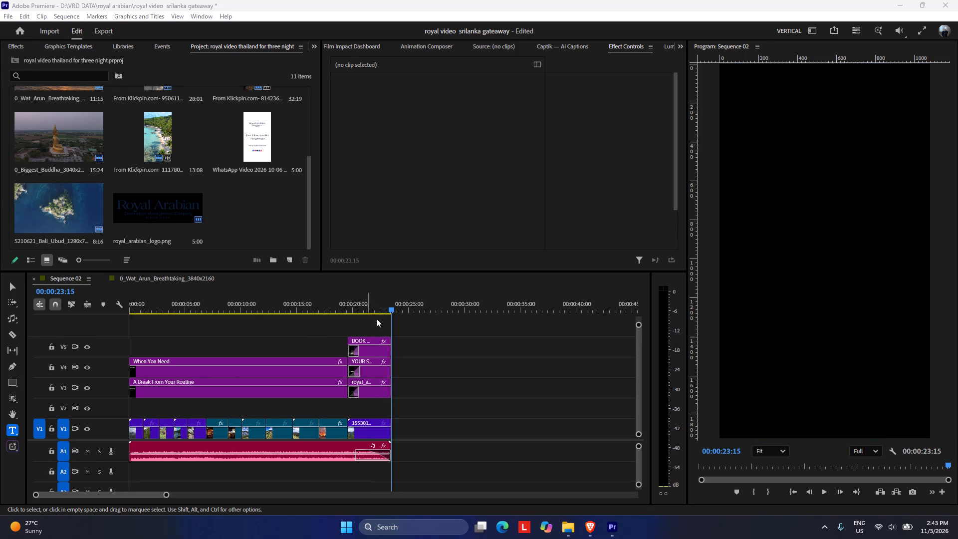
Scrub from the Lotus Tower shot through the closing card to review the Royal Arabian logo and call-to-action text.
{"action": "left_click_drag", "start_coordinate": [349, 298], "coordinate": [348, 298]}
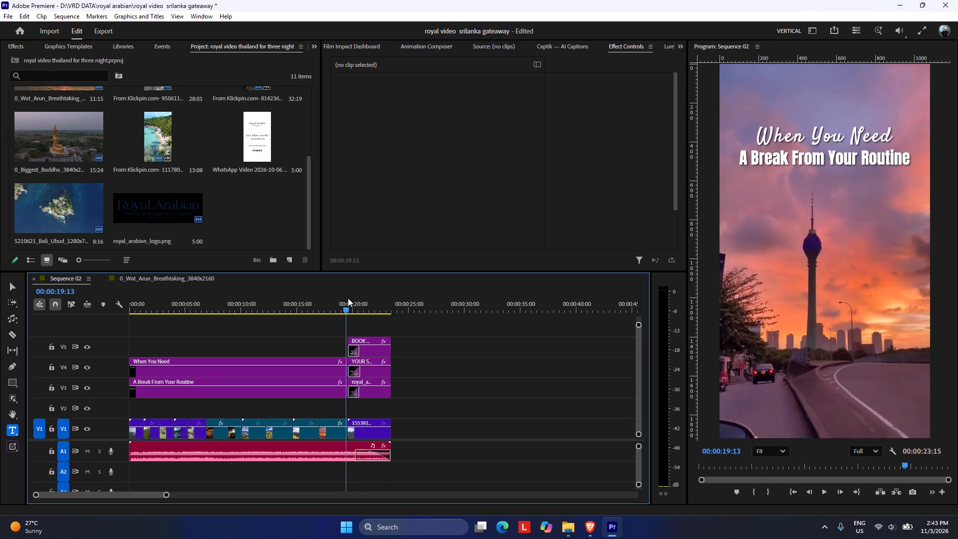
{"action": "left_click_drag", "start_coordinate": [348, 298], "coordinate": [371, 304]}
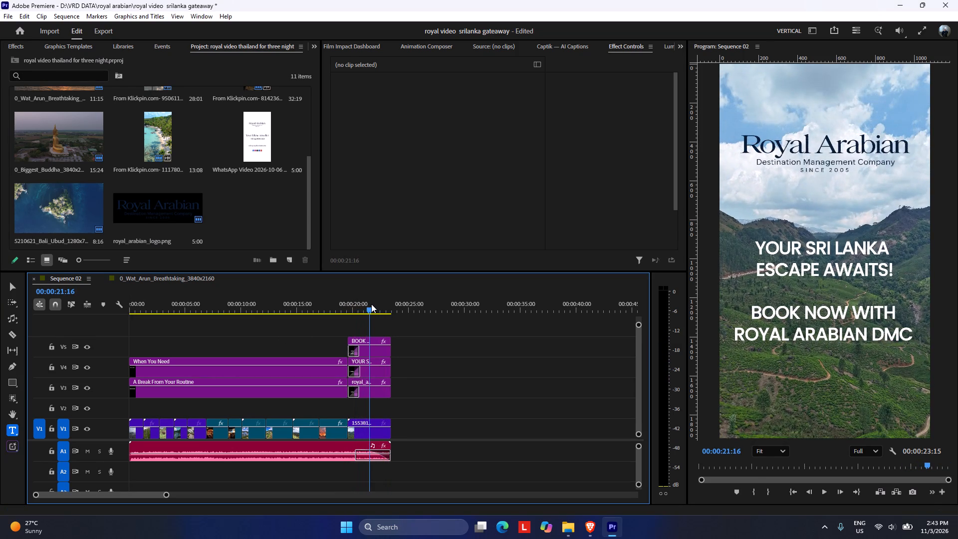
{"action": "left_click_drag", "start_coordinate": [371, 304], "coordinate": [362, 301]}
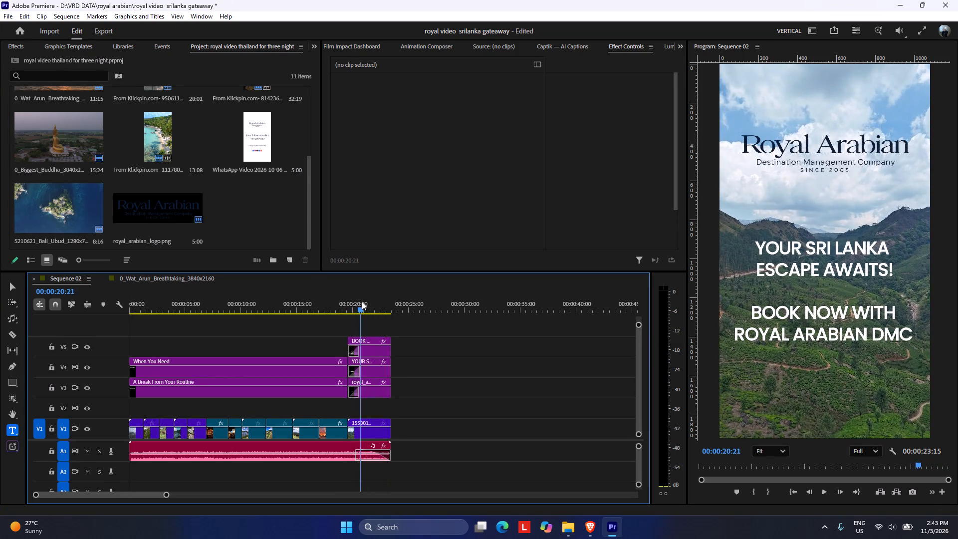
{"action": "left_click_drag", "start_coordinate": [362, 301], "coordinate": [373, 304]}
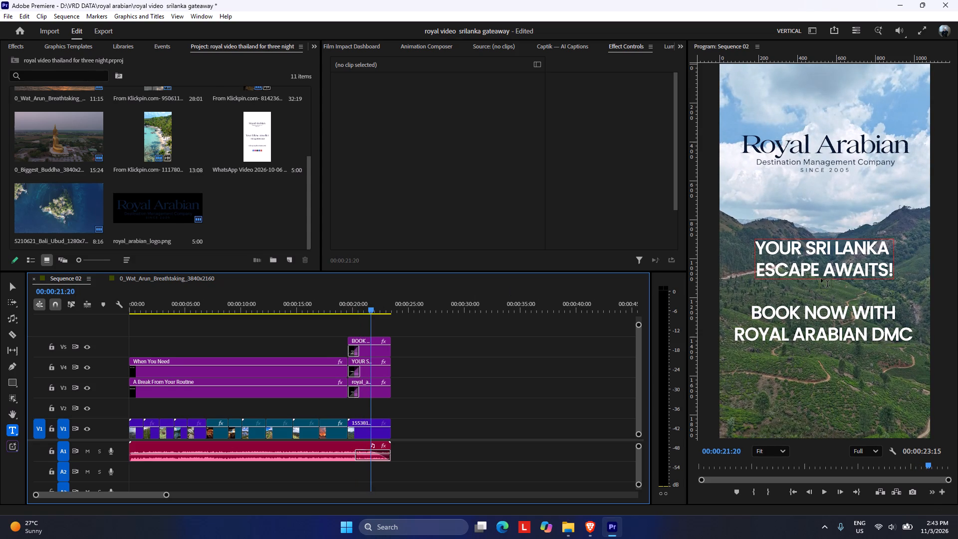
Review the closing shot at the end of the sequence, checking how the logo and booking text fade in over the 15538102 hills clip.
{"action": "scroll", "coordinate": [821, 277], "scroll_direction": "up", "scroll_amount": 6}
{"action": "scroll", "coordinate": [821, 277], "scroll_direction": "down", "scroll_amount": 6}
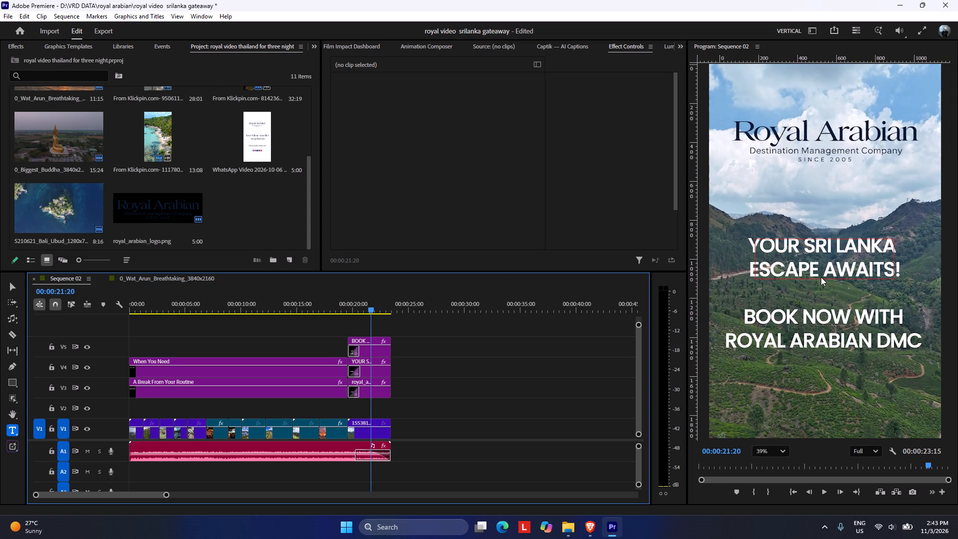
{"action": "left_click", "coordinate": [424, 396]}
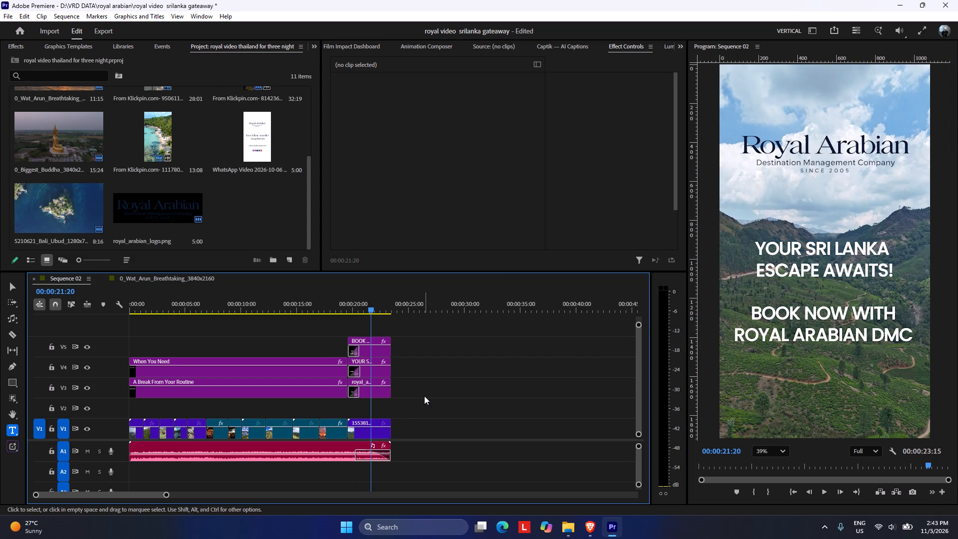
{"action": "left_click", "coordinate": [359, 299]}
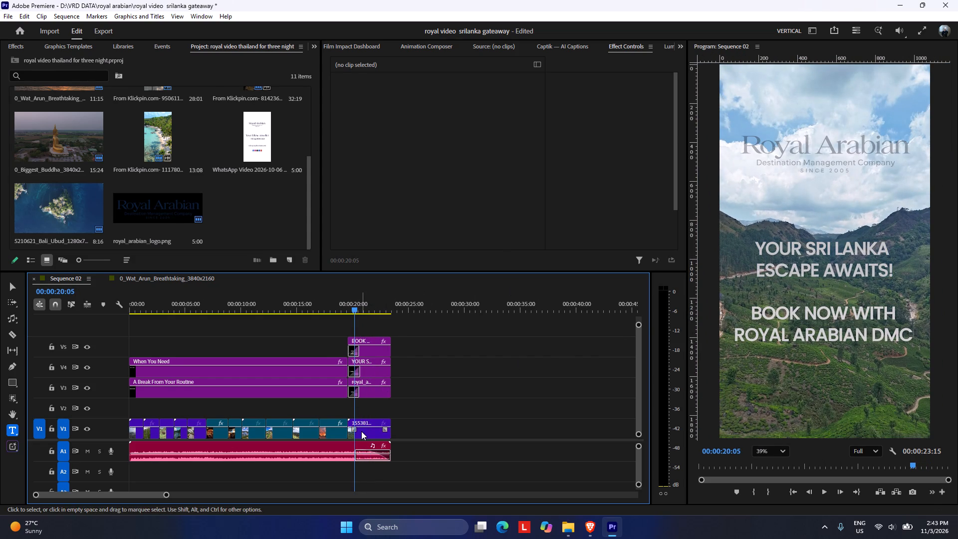
{"action": "left_click", "coordinate": [361, 431]}
{"action": "left_click_drag", "start_coordinate": [560, 66], "coordinate": [533, 69]}
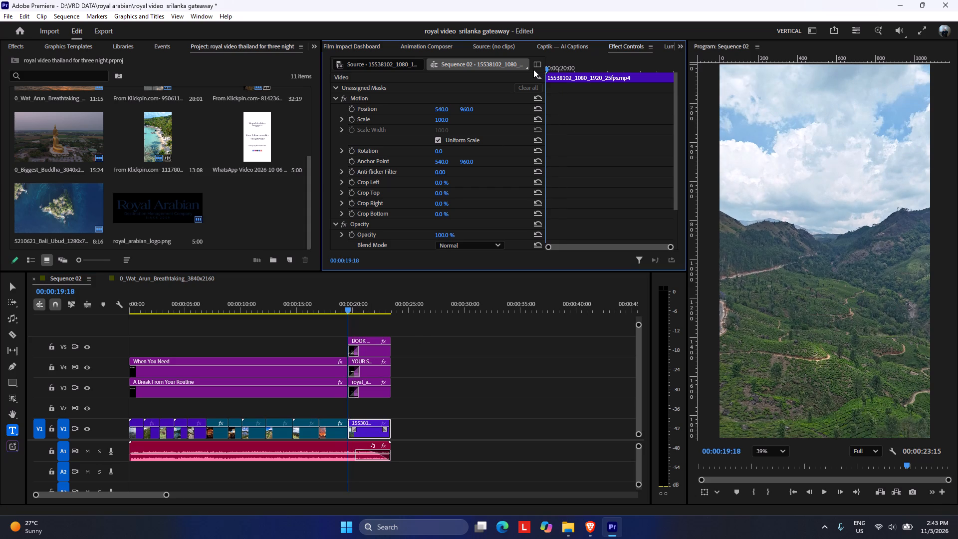
{"action": "left_click_drag", "start_coordinate": [533, 69], "coordinate": [582, 81]}
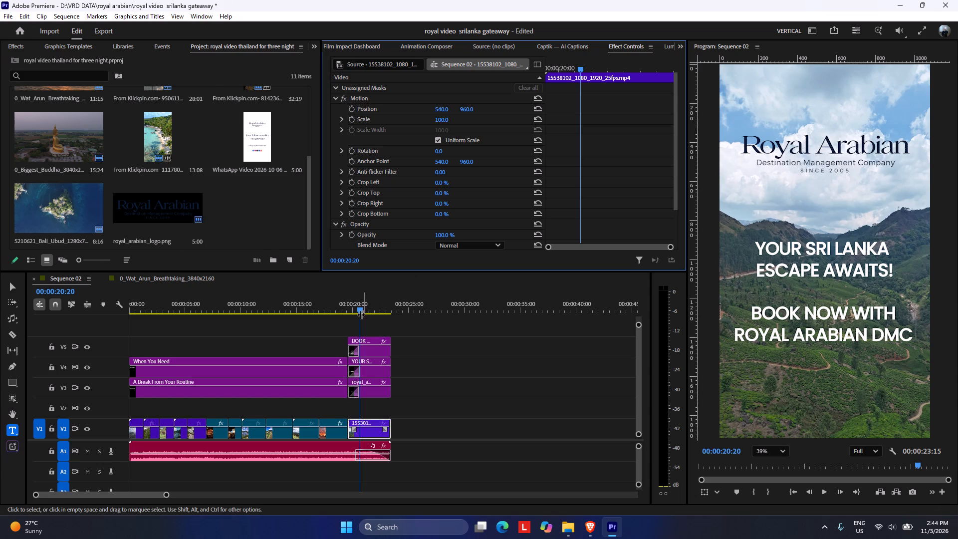
{"action": "left_click_drag", "start_coordinate": [361, 314], "coordinate": [366, 313]}
Switch to the Nov Ad Reel Content script in Brave and open the document's sign-in page.
{"action": "left_click", "coordinate": [584, 530]}
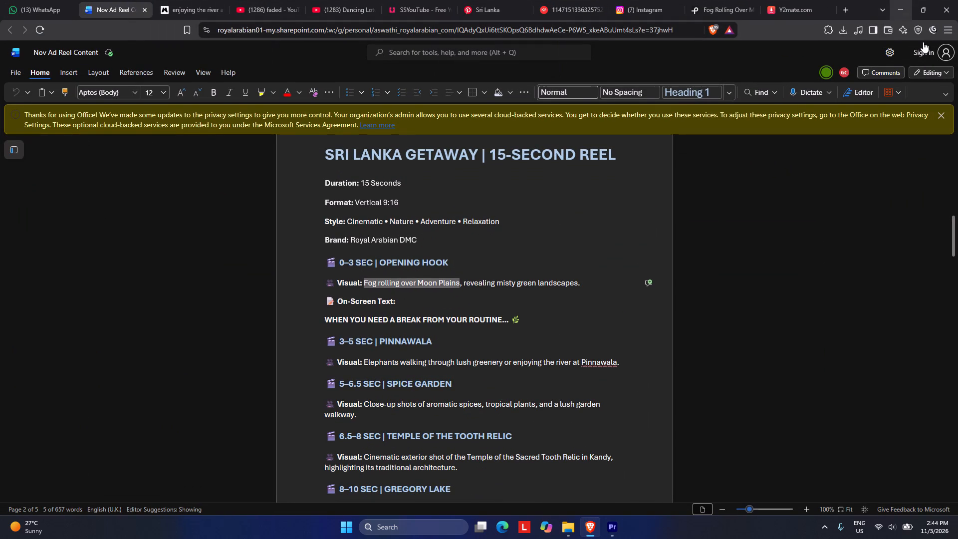
{"action": "left_click", "coordinate": [943, 59]}
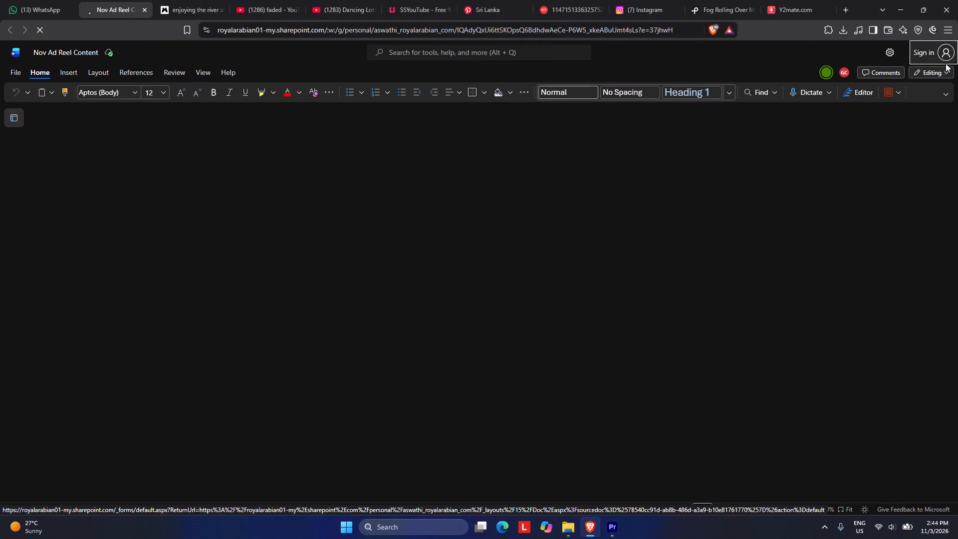
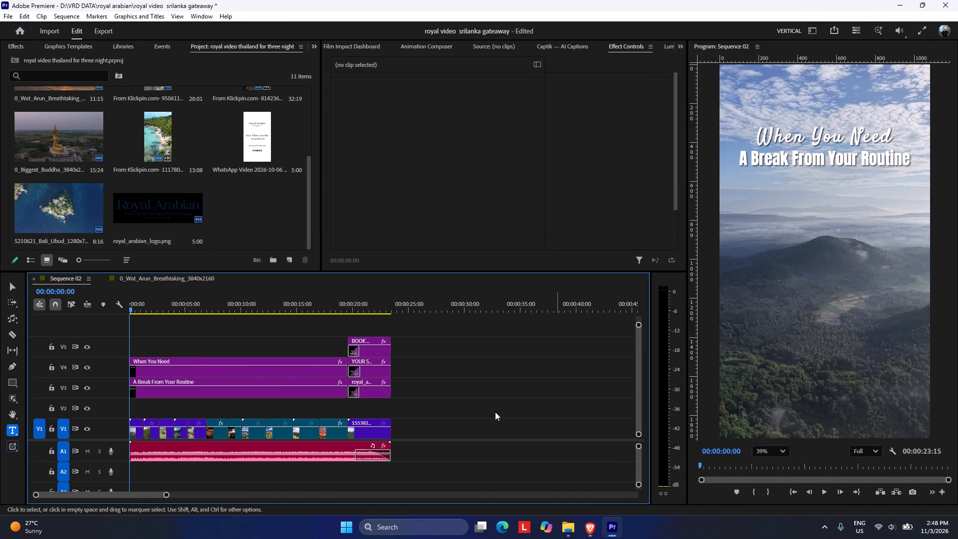
Play the sequence from the start to examine how the opening clips cut together under the title text.
{"action": "left_click_drag", "start_coordinate": [135, 307], "coordinate": [123, 308]}
{"action": "key", "text": "space"}
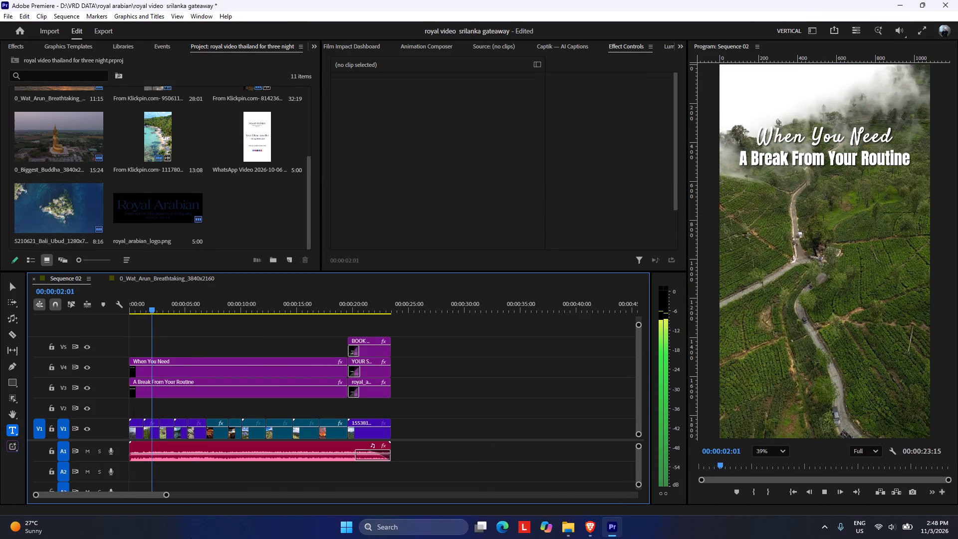
{"action": "left_click_drag", "start_coordinate": [175, 497], "coordinate": [133, 497]}
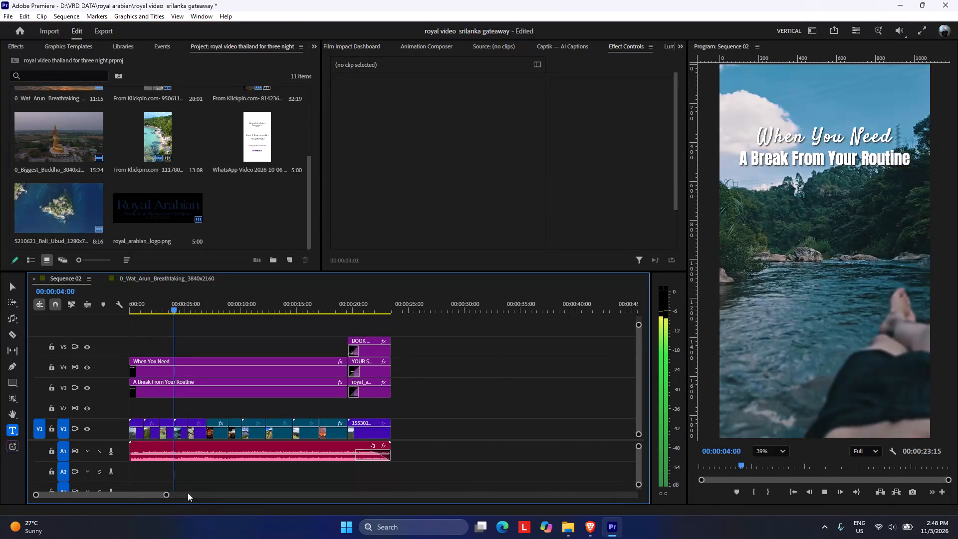
{"action": "left_click_drag", "start_coordinate": [166, 494], "coordinate": [95, 491]}
{"action": "key", "text": "space"}
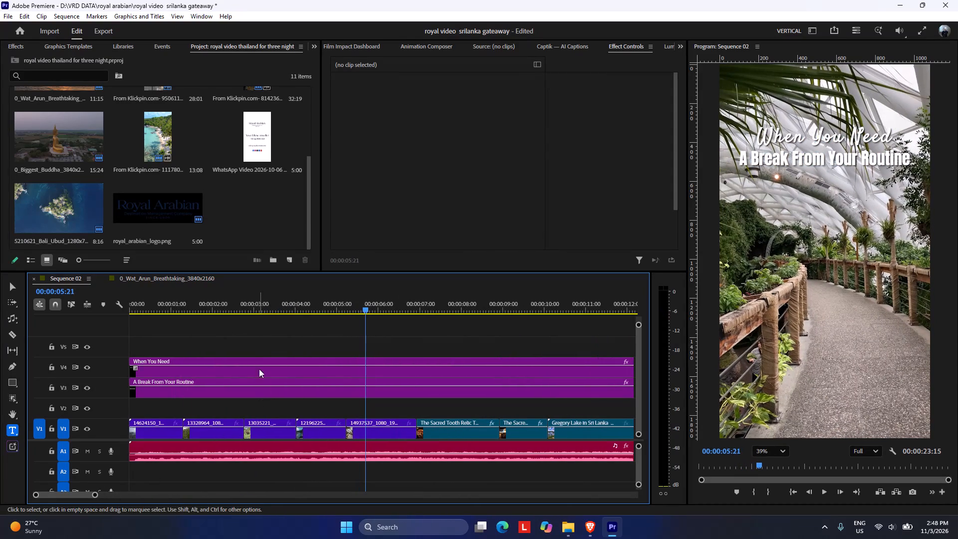
Add the Generated Light Leak 1 transition from Animation Composer at 00:00:02:23, over the cut between clips 13328964 and 13035221.
{"action": "left_click_drag", "start_coordinate": [249, 290], "coordinate": [239, 297]}
{"action": "left_click", "coordinate": [250, 302]}
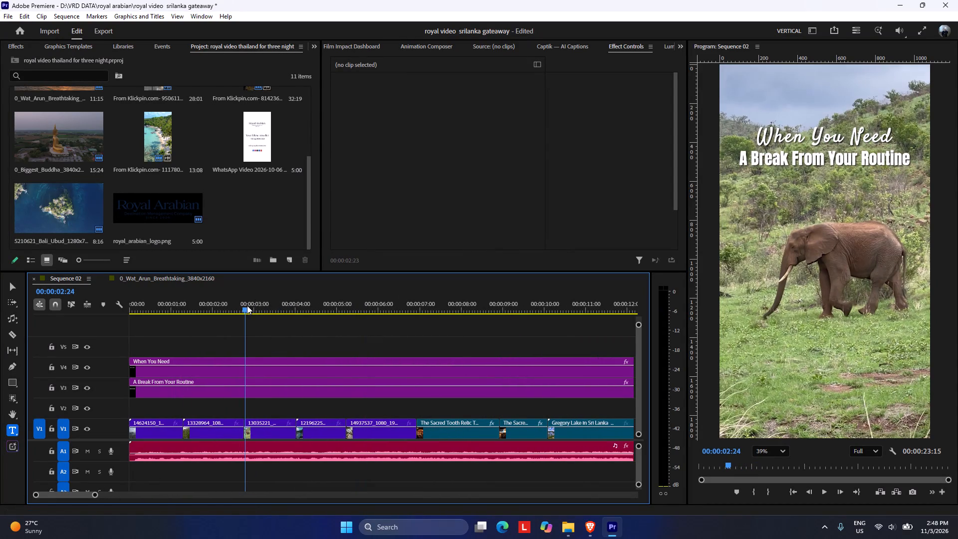
{"action": "left_click_drag", "start_coordinate": [93, 496], "coordinate": [60, 490]}
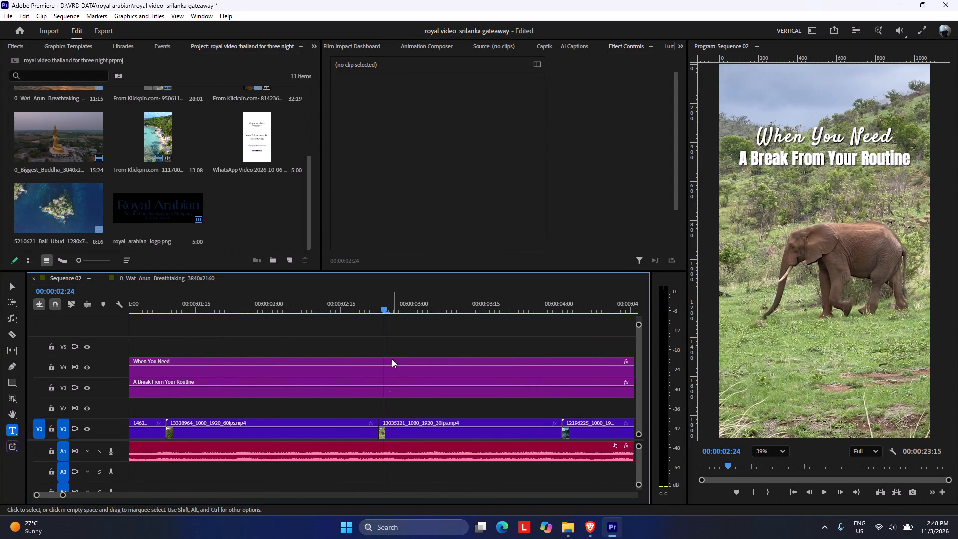
{"action": "left_click_drag", "start_coordinate": [387, 309], "coordinate": [382, 308]}
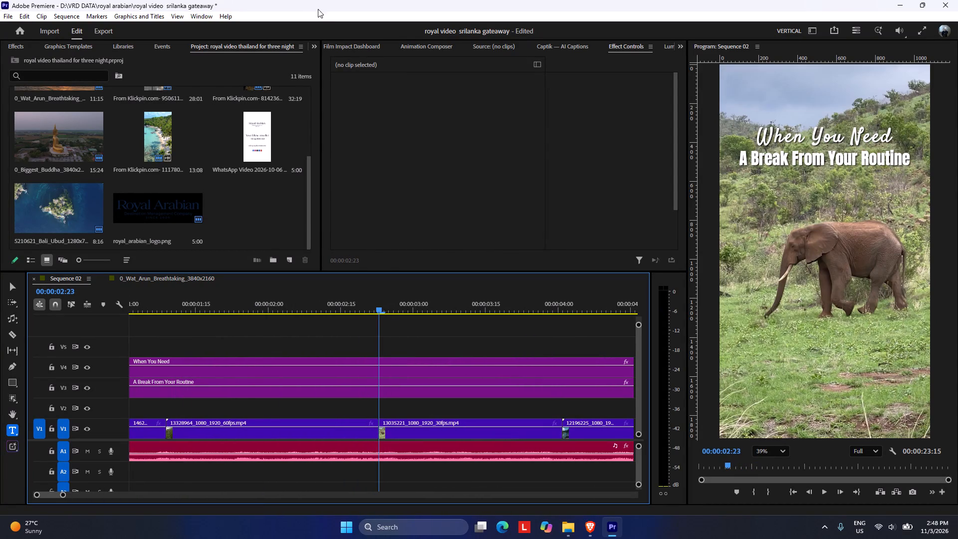
{"action": "left_click", "coordinate": [312, 45]}
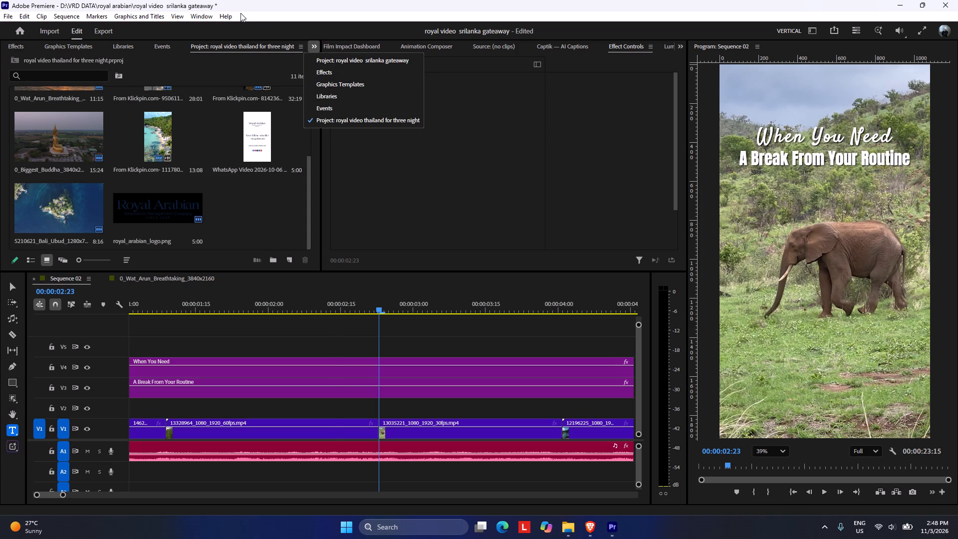
{"action": "left_click", "coordinate": [191, 16]}
{"action": "left_click", "coordinate": [226, 52]}
{"action": "left_click", "coordinate": [371, 54]}
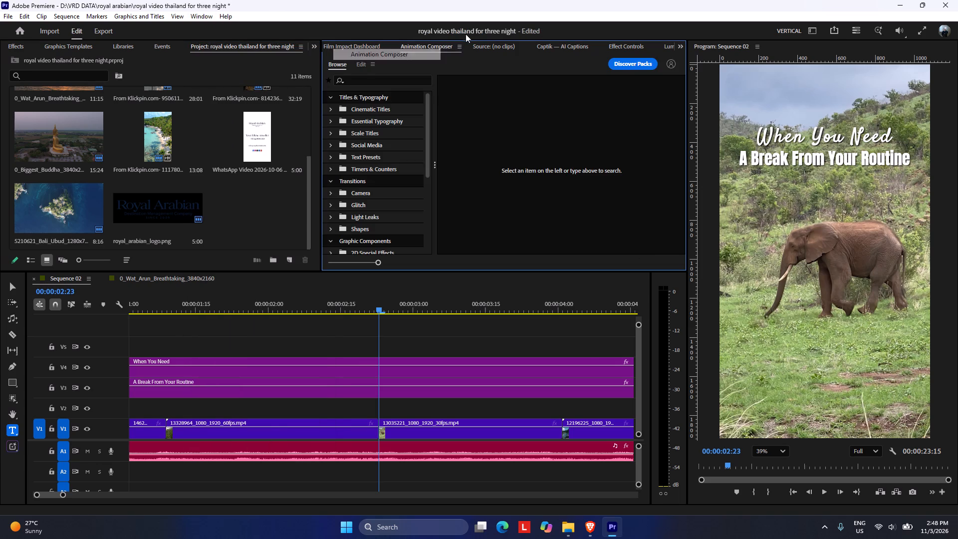
{"action": "scroll", "coordinate": [386, 174], "scroll_direction": "down", "scroll_amount": 4}
{"action": "scroll", "coordinate": [372, 154], "scroll_direction": "up", "scroll_amount": 1}
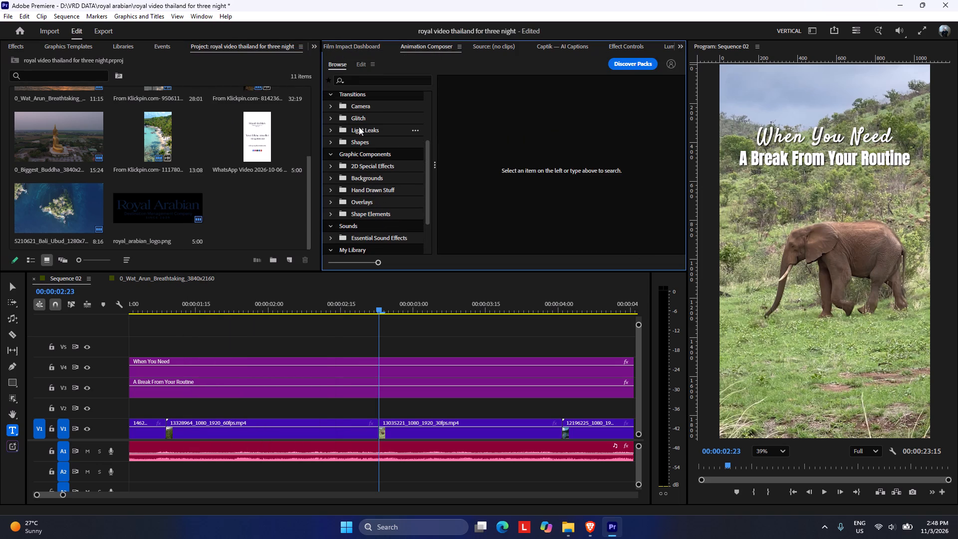
{"action": "left_click", "coordinate": [356, 124]}
{"action": "left_click", "coordinate": [360, 126]}
{"action": "left_click", "coordinate": [511, 133]}
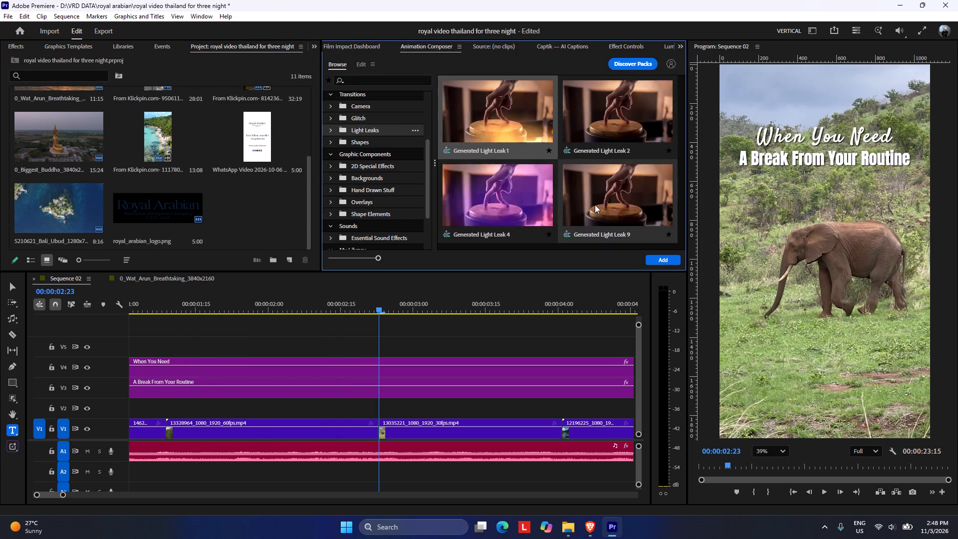
{"action": "left_click", "coordinate": [658, 261]}
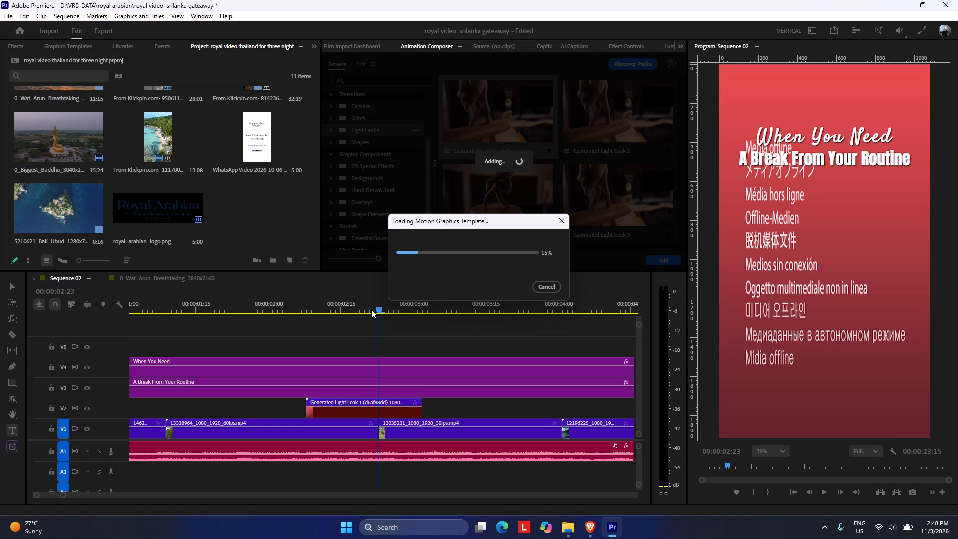
Add the Generated Light Leak 4 transition at 00:00:05:07, over the cut between clips 12196225 and 14937537.
{"action": "left_click_drag", "start_coordinate": [364, 300], "coordinate": [279, 293]}
{"action": "key", "text": "space"}
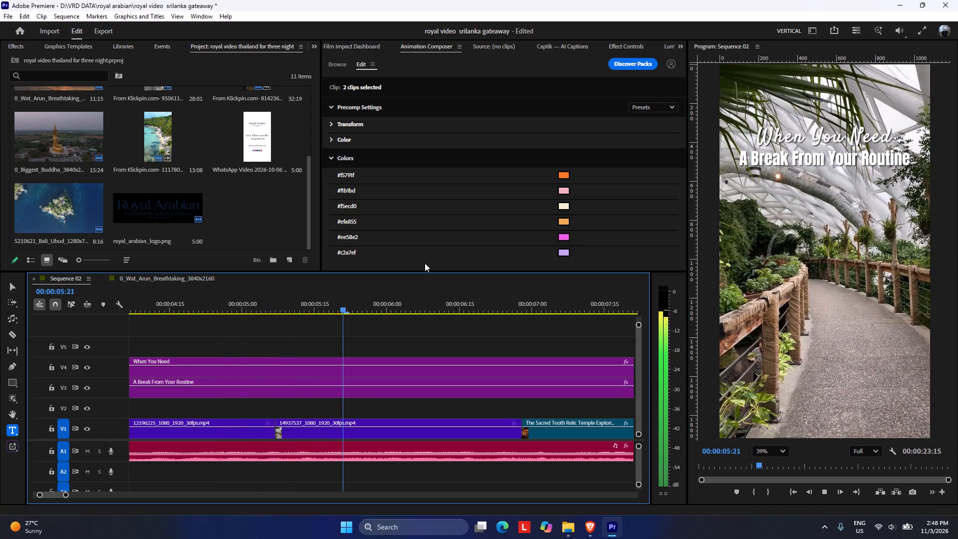
{"action": "key", "text": "space"}
{"action": "left_click_drag", "start_coordinate": [373, 298], "coordinate": [275, 314]}
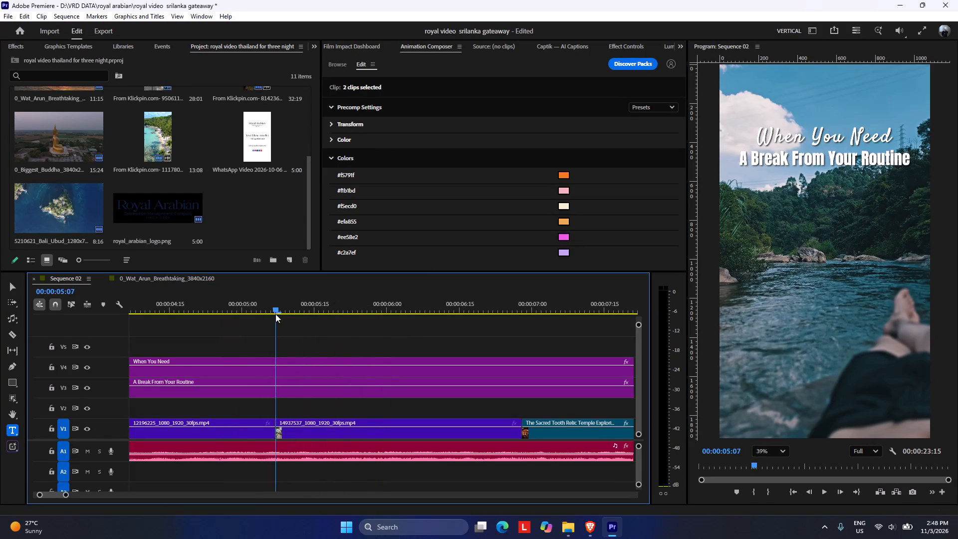
{"action": "left_click_drag", "start_coordinate": [275, 314], "coordinate": [276, 315]}
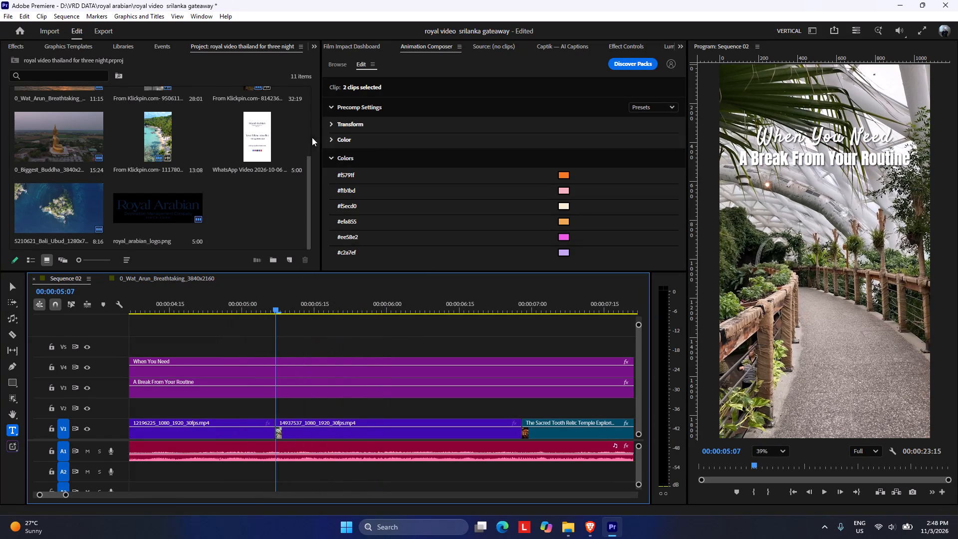
{"action": "left_click", "coordinate": [336, 66]}
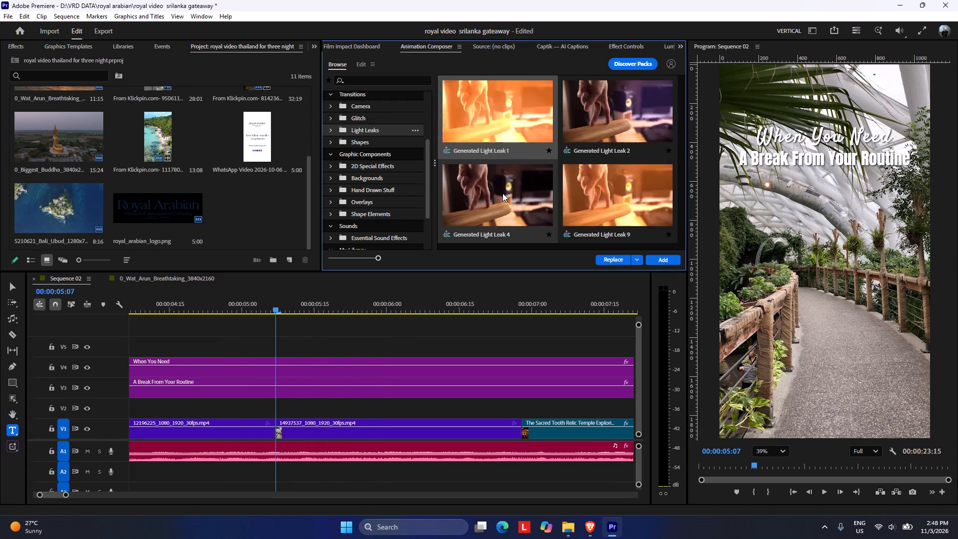
{"action": "left_click", "coordinate": [502, 199]}
{"action": "left_click", "coordinate": [663, 258]}
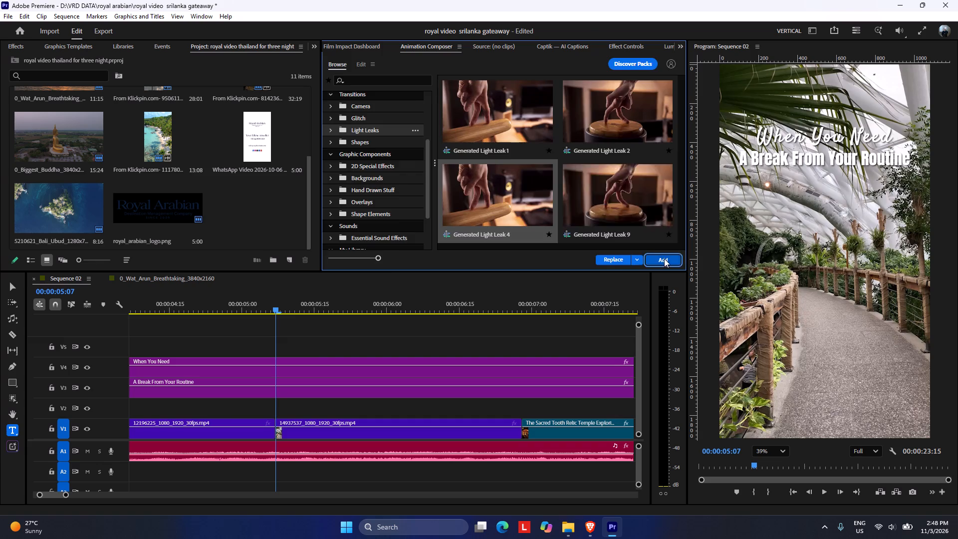
Play past the new light leak and add Generated Light Leak 1 at 00:00:10:03, over the cut from the Sacred Tooth Relic Temple to Gregory Lake.
{"action": "left_click_drag", "start_coordinate": [274, 307], "coordinate": [253, 303]}
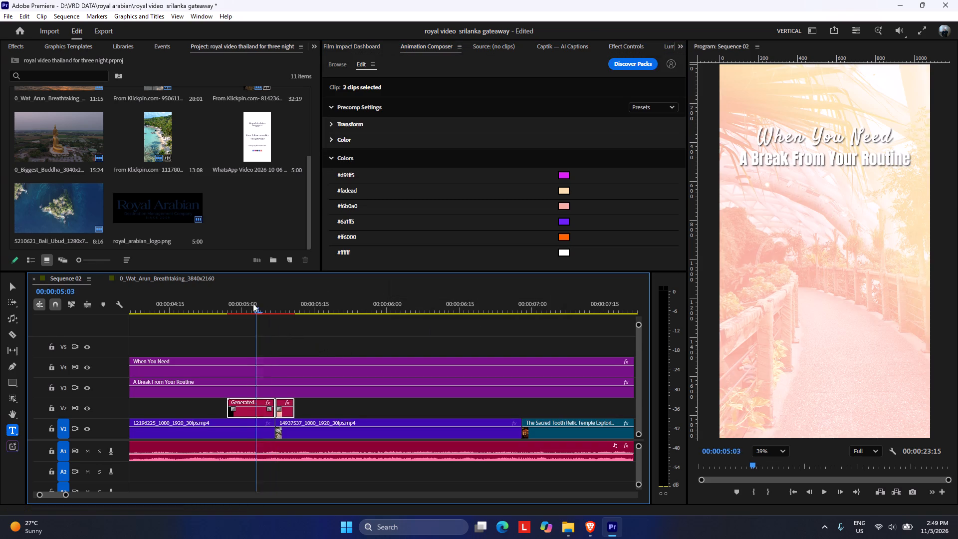
{"action": "left_click_drag", "start_coordinate": [253, 303], "coordinate": [207, 306]}
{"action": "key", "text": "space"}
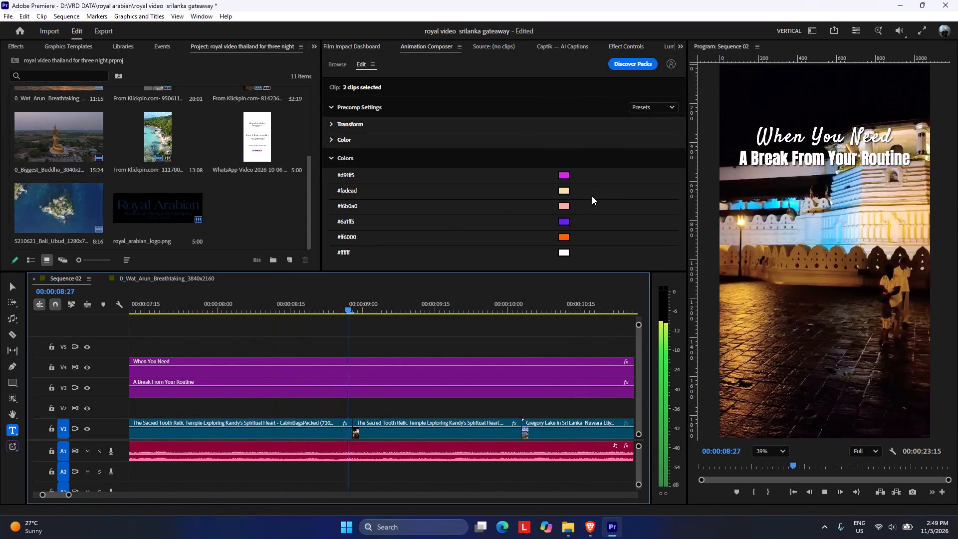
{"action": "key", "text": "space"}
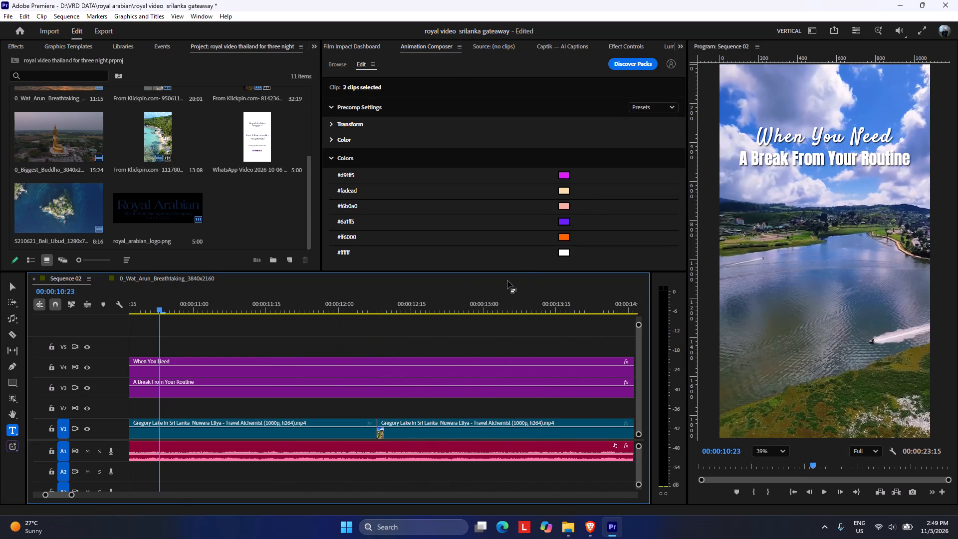
{"action": "scroll", "coordinate": [284, 353], "scroll_direction": "up", "scroll_amount": 14}
{"action": "left_click_drag", "start_coordinate": [277, 308], "coordinate": [273, 306]}
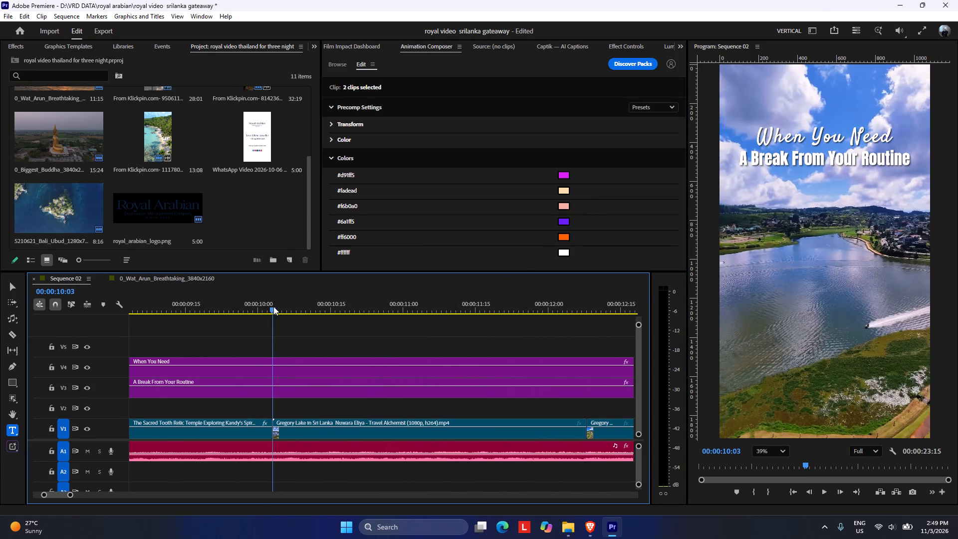
{"action": "left_click_drag", "start_coordinate": [273, 306], "coordinate": [271, 305]}
{"action": "left_click_drag", "start_coordinate": [71, 495], "coordinate": [147, 486]}
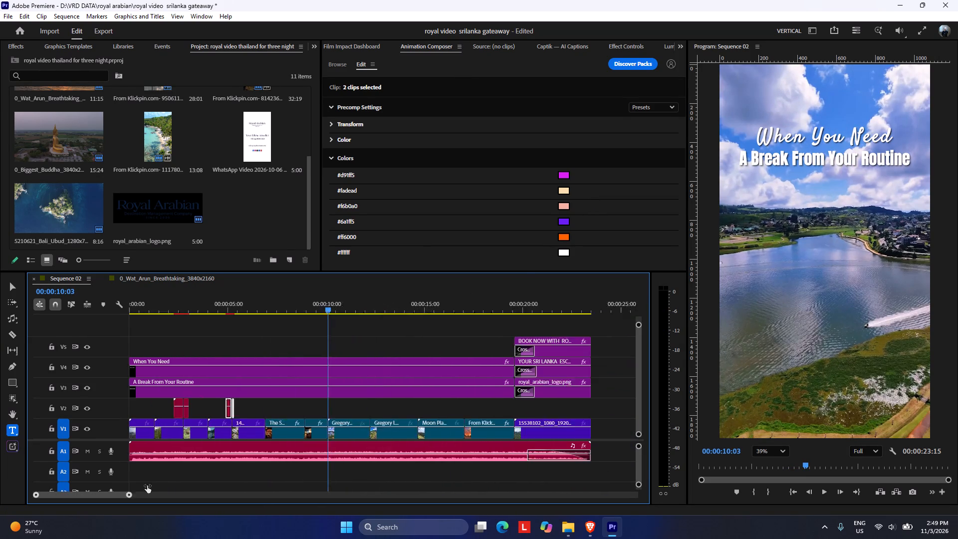
{"action": "left_click_drag", "start_coordinate": [147, 486], "coordinate": [119, 486]}
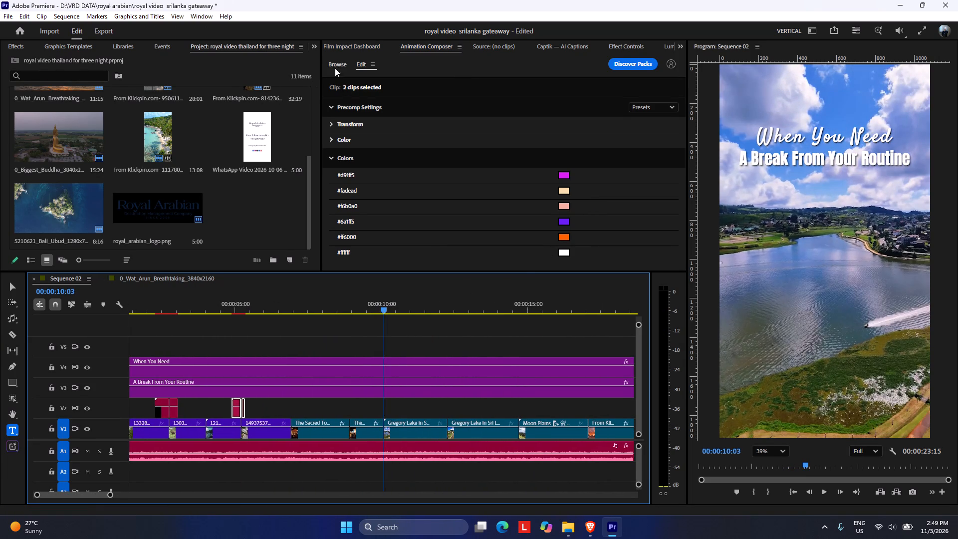
{"action": "left_click", "coordinate": [335, 64]}
{"action": "scroll", "coordinate": [413, 162], "scroll_direction": "up", "scroll_amount": 4}
{"action": "left_click", "coordinate": [494, 128]}
{"action": "left_click", "coordinate": [666, 263]}
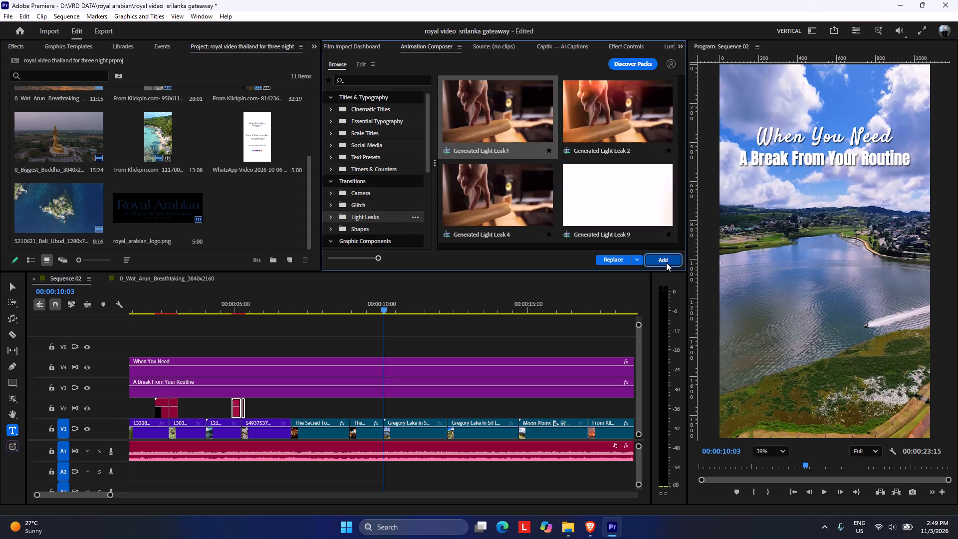
Switch to the Brave browser.
{"action": "left_click", "coordinate": [590, 533]}
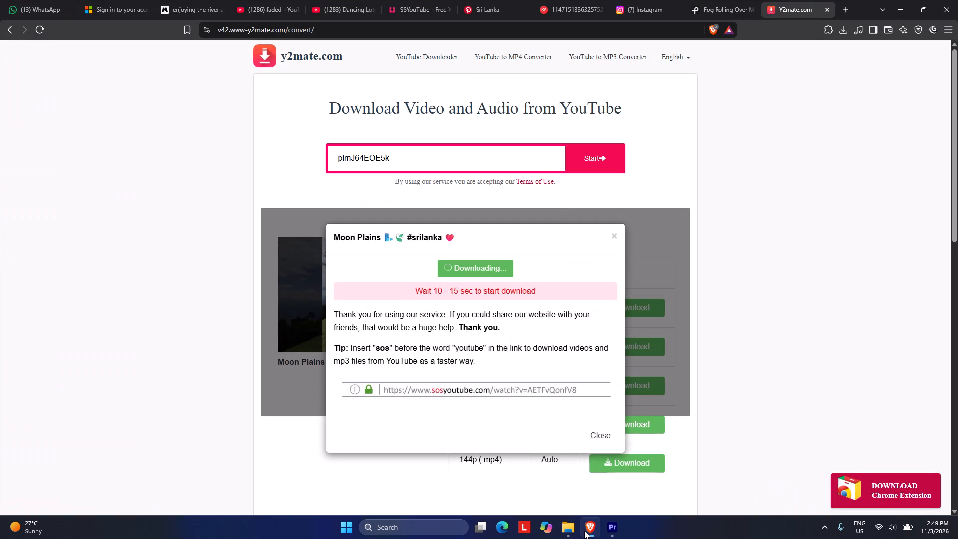
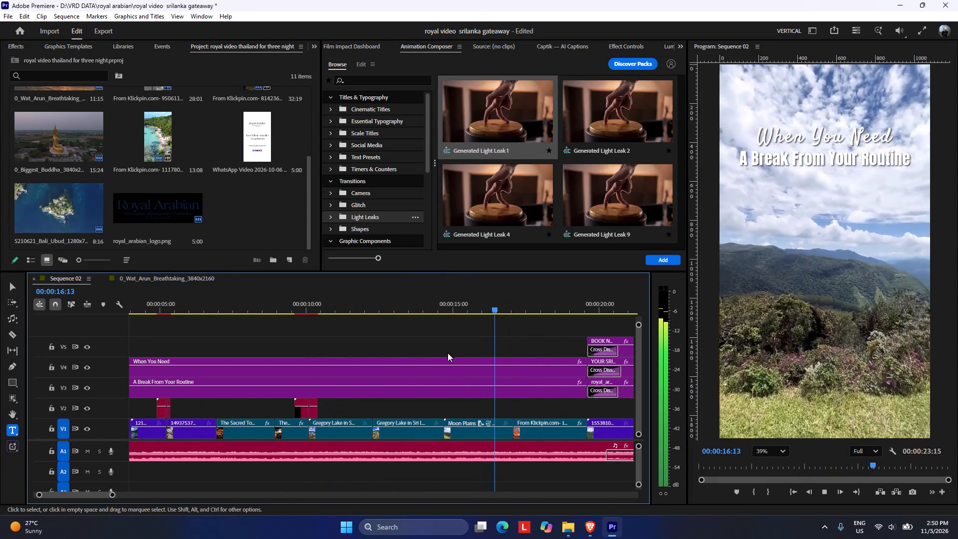
Stop the sequence playback at about 00:00:18:11, within the From Klickpin clip before the end titles.
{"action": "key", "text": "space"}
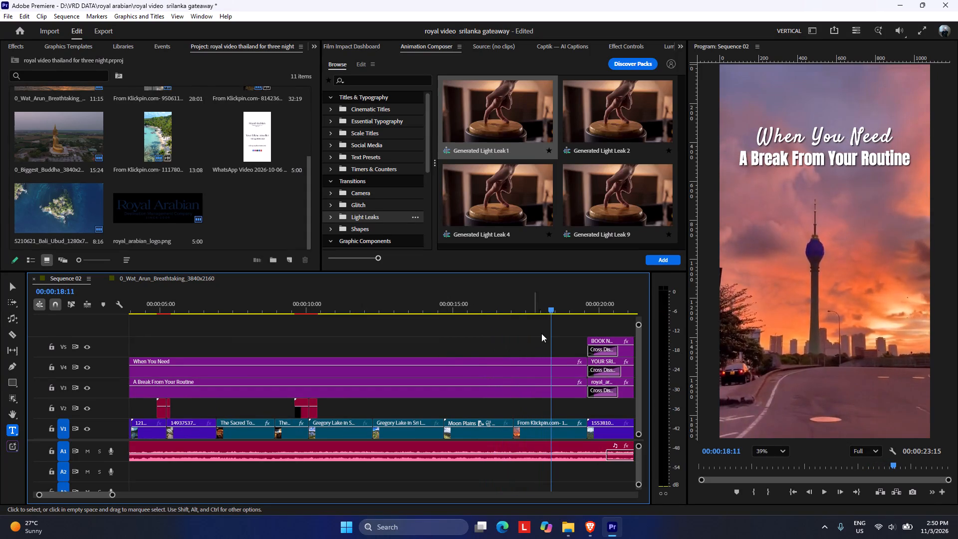
Review the closing clips and browse the Animation Composer titles, graphic components and overlays for another effect to use.
{"action": "left_click_drag", "start_coordinate": [552, 308], "coordinate": [455, 310]}
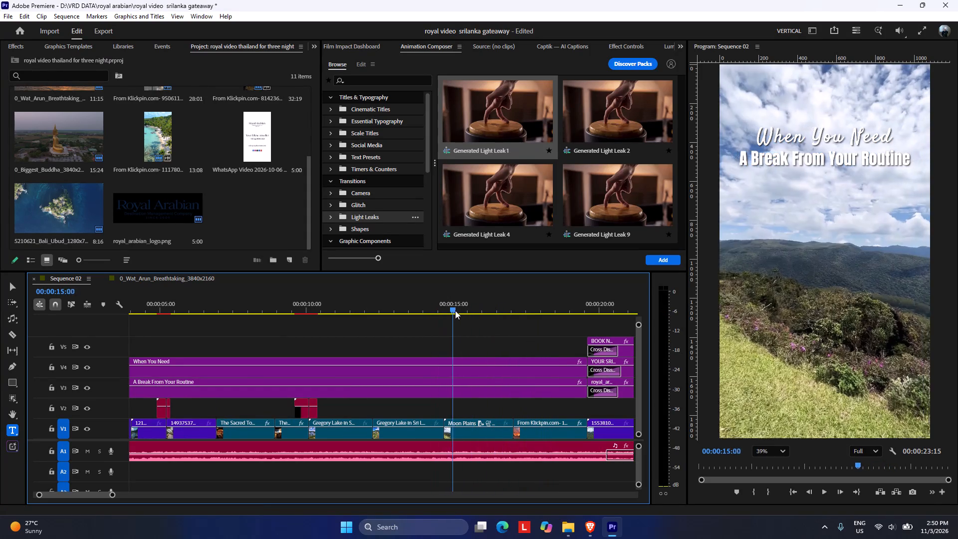
{"action": "left_click_drag", "start_coordinate": [455, 310], "coordinate": [525, 313]}
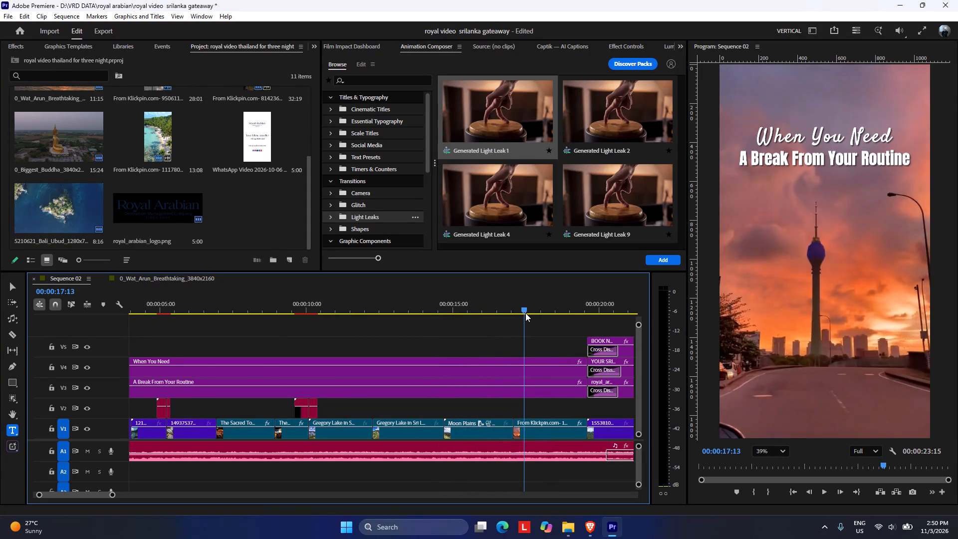
{"action": "left_click_drag", "start_coordinate": [525, 313], "coordinate": [445, 318]}
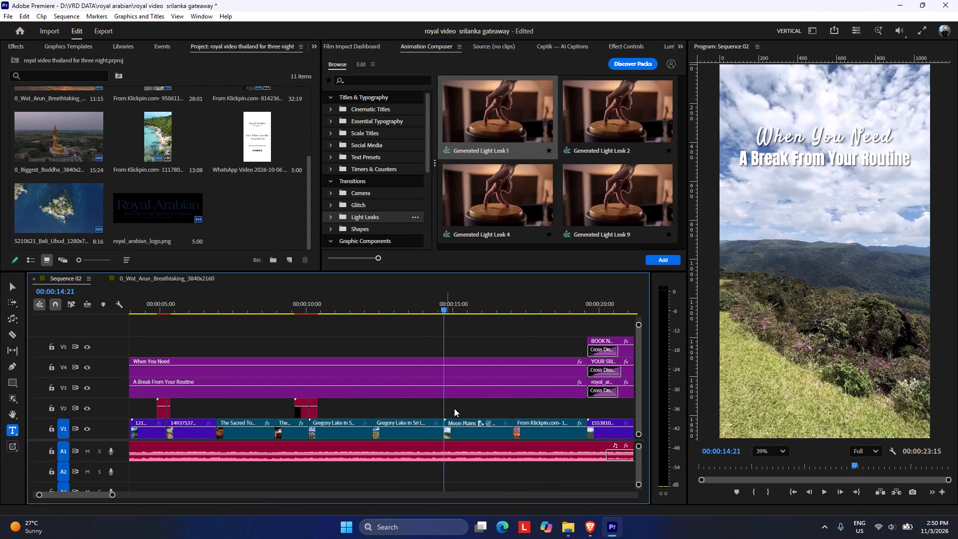
{"action": "left_click", "coordinate": [458, 406]}
{"action": "left_click", "coordinate": [375, 166]}
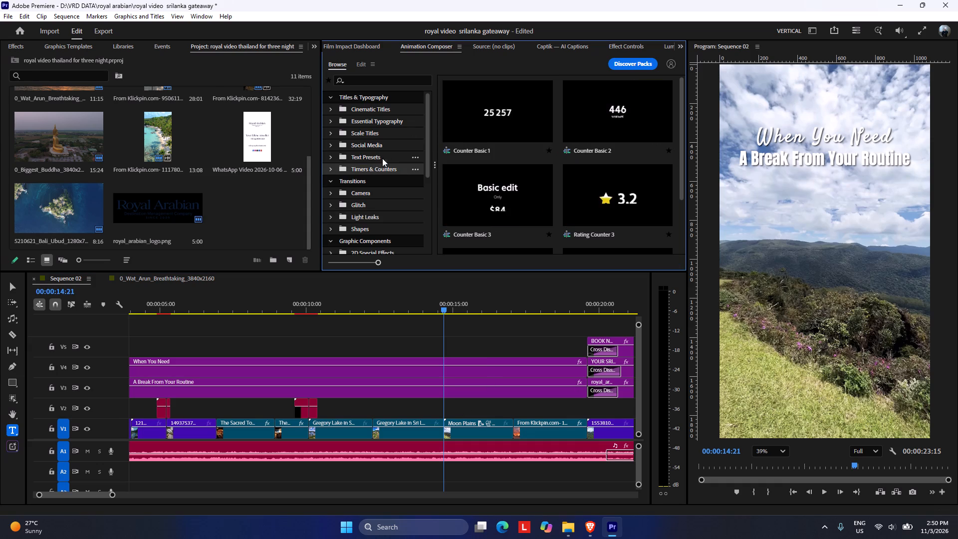
{"action": "left_click", "coordinate": [378, 155]}
{"action": "left_click", "coordinate": [382, 144]}
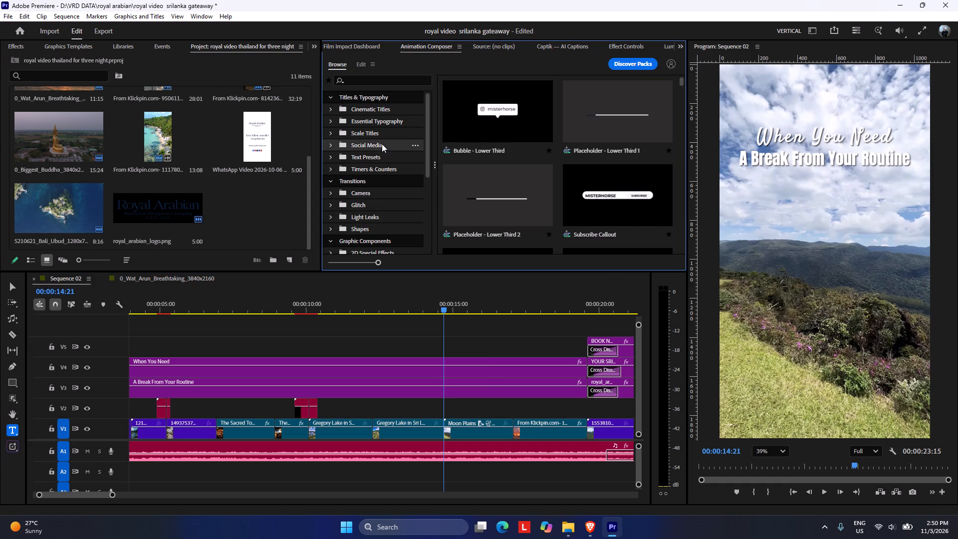
{"action": "left_click", "coordinate": [396, 119]}
{"action": "left_click", "coordinate": [386, 125]}
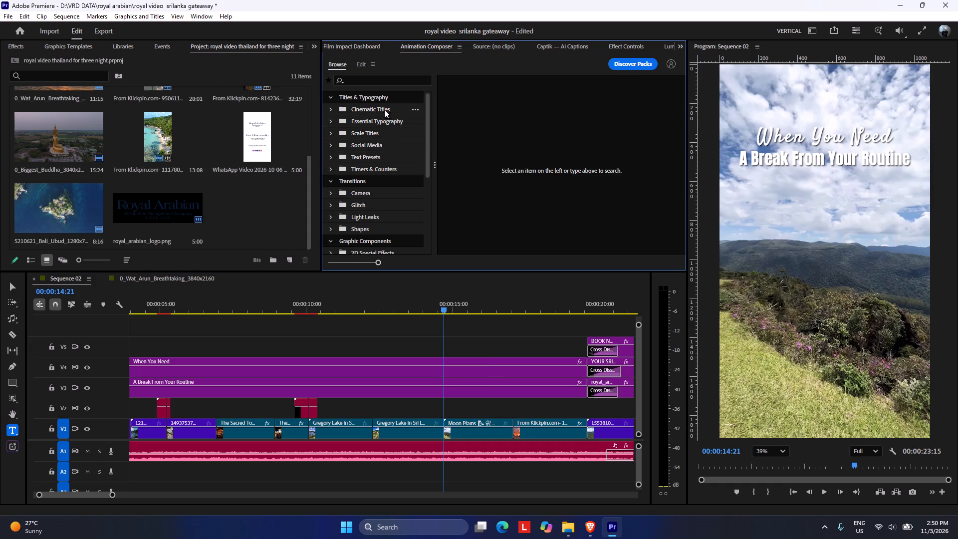
{"action": "left_click", "coordinate": [383, 106]}
{"action": "scroll", "coordinate": [374, 142], "scroll_direction": "down", "scroll_amount": 2}
{"action": "left_click", "coordinate": [365, 168]}
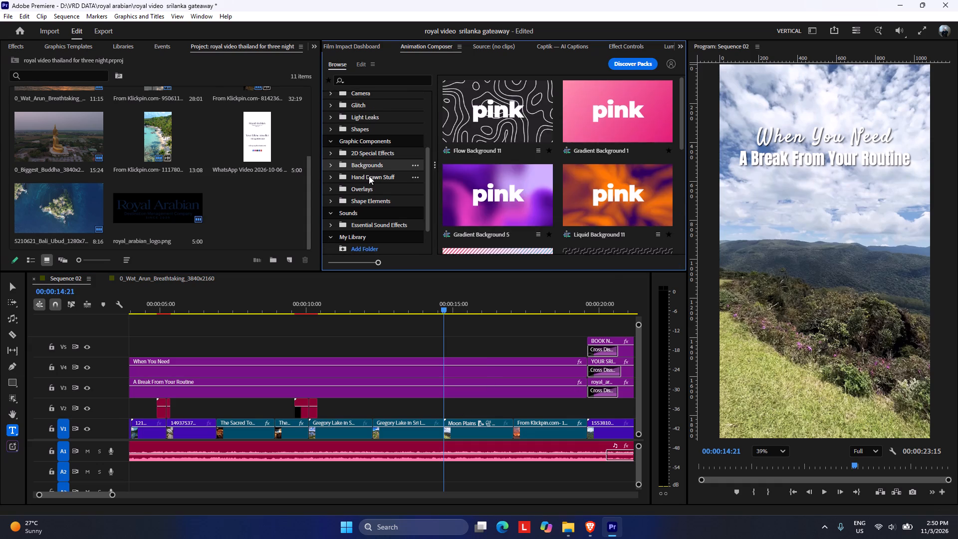
{"action": "left_click", "coordinate": [369, 176]}
{"action": "scroll", "coordinate": [370, 179], "scroll_direction": "down", "scroll_amount": 2}
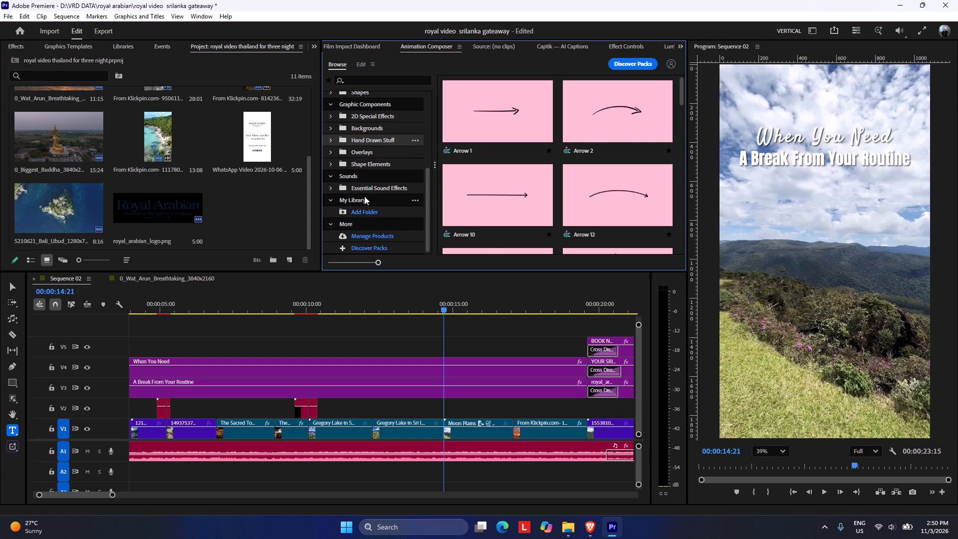
{"action": "left_click", "coordinate": [369, 187]}
{"action": "left_click", "coordinate": [361, 158]}
{"action": "left_click", "coordinate": [363, 152]}
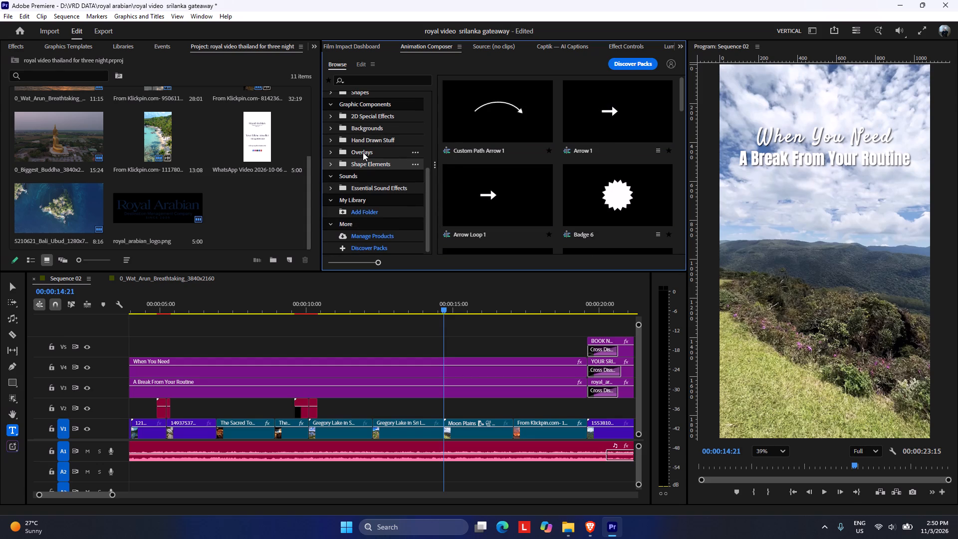
{"action": "scroll", "coordinate": [363, 152], "scroll_direction": "up", "scroll_amount": 3}
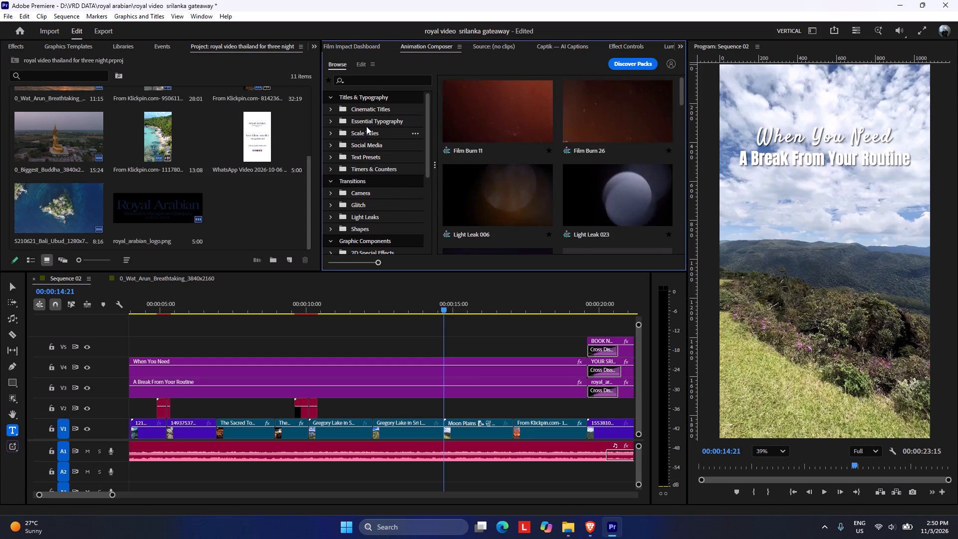
{"action": "left_click", "coordinate": [366, 125]}
{"action": "left_click", "coordinate": [354, 111]}
{"action": "scroll", "coordinate": [362, 141], "scroll_direction": "up", "scroll_amount": 2}
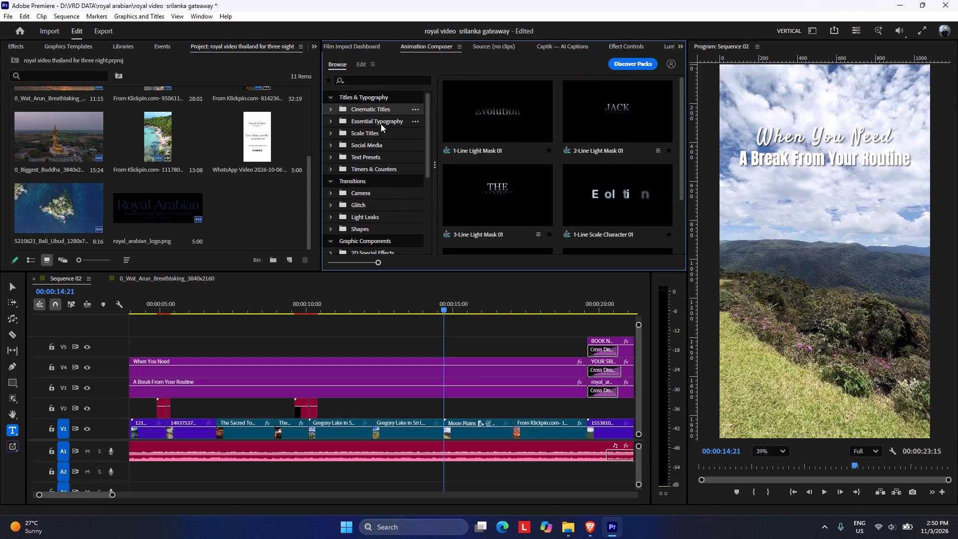
{"action": "scroll", "coordinate": [381, 111], "scroll_direction": "up", "scroll_amount": 2}
{"action": "left_click", "coordinate": [372, 137]}
{"action": "left_click", "coordinate": [371, 150]}
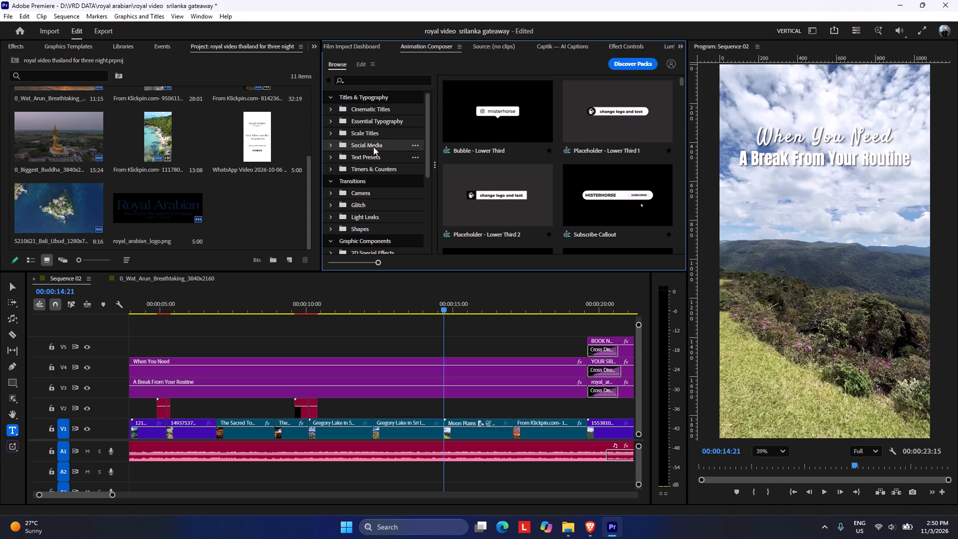
Add the Zoom Out camera transition with its sound at 00:00:19:18, over the cut into the final clip 15538102.
{"action": "left_click", "coordinate": [358, 197]}
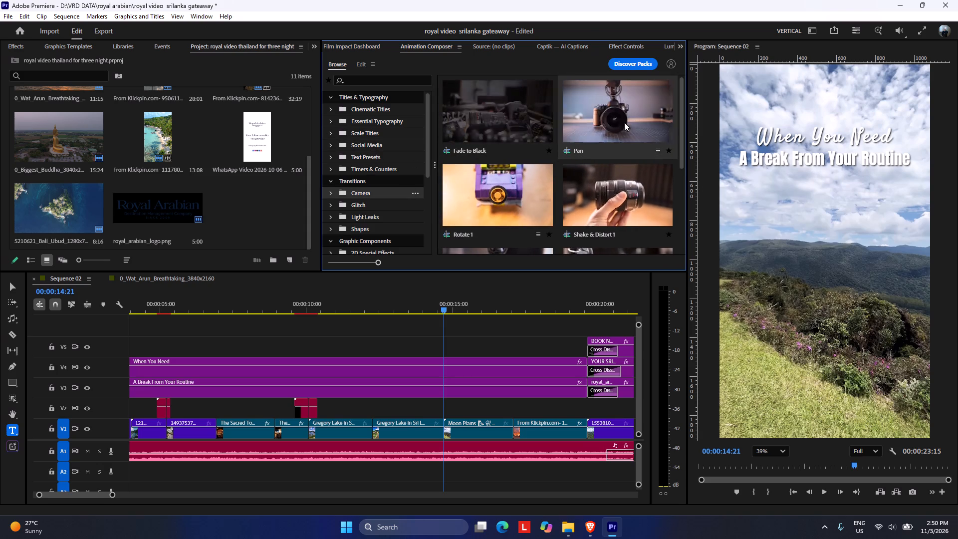
{"action": "scroll", "coordinate": [616, 157], "scroll_direction": "down", "scroll_amount": 2}
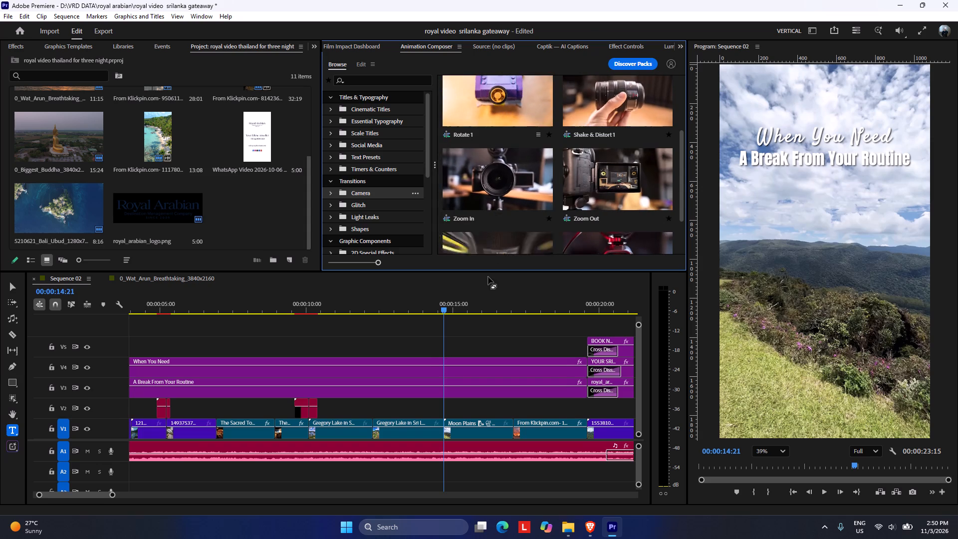
{"action": "scroll", "coordinate": [486, 287], "scroll_direction": "down", "scroll_amount": 4}
{"action": "left_click", "coordinate": [526, 302]}
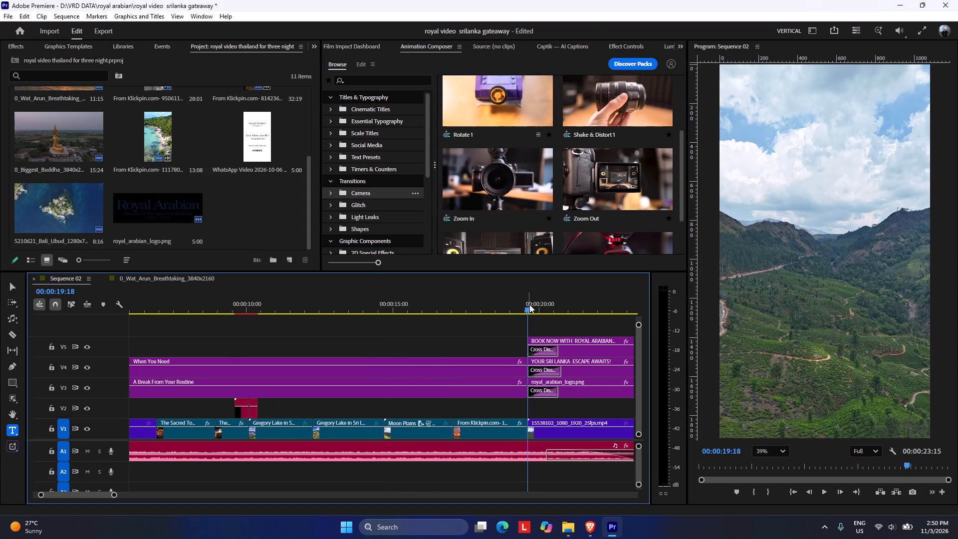
{"action": "left_click", "coordinate": [464, 203]}
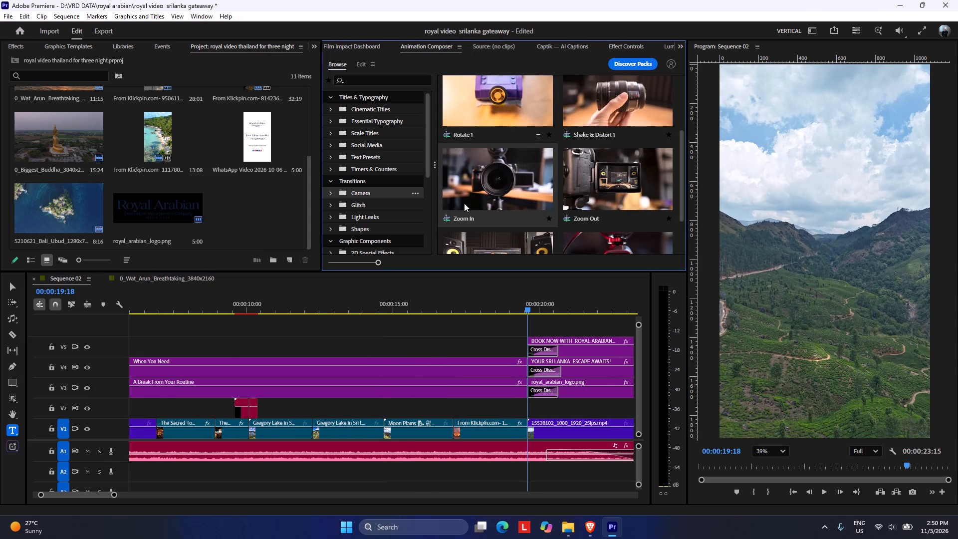
{"action": "left_click", "coordinate": [590, 185]}
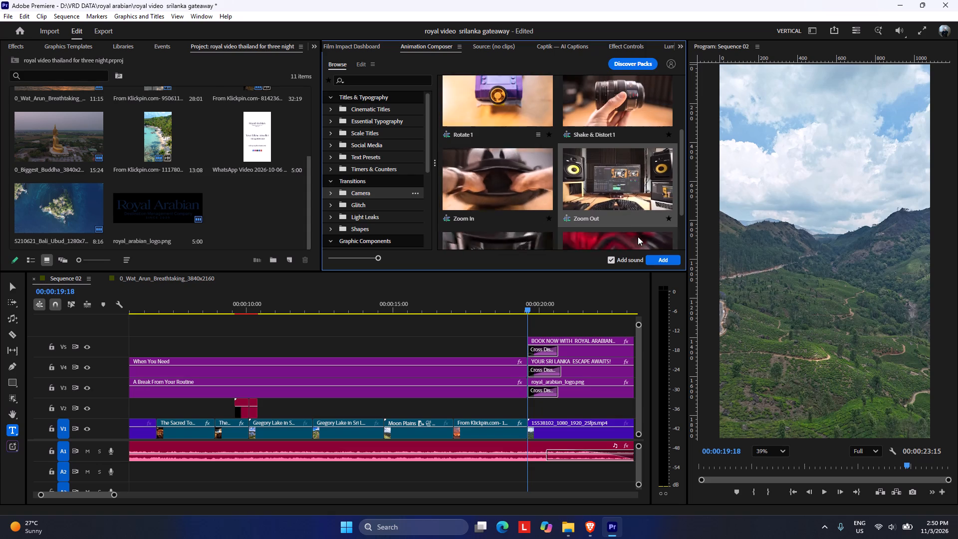
{"action": "left_click", "coordinate": [655, 262]}
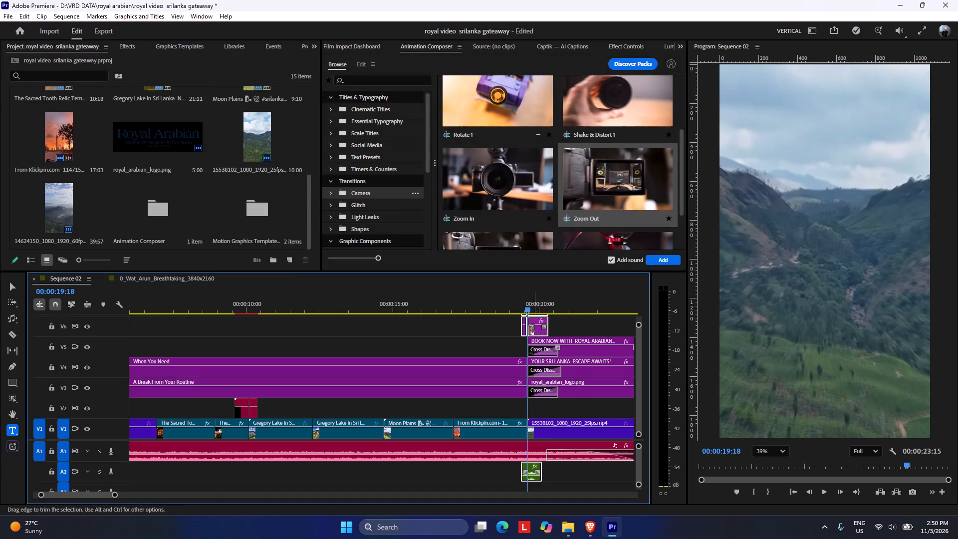
Play the cut into the end card several times to examine the Zoom Out transition against the logo and closing titles.
{"action": "left_click_drag", "start_coordinate": [522, 297], "coordinate": [514, 297]}
{"action": "key", "text": "space"}
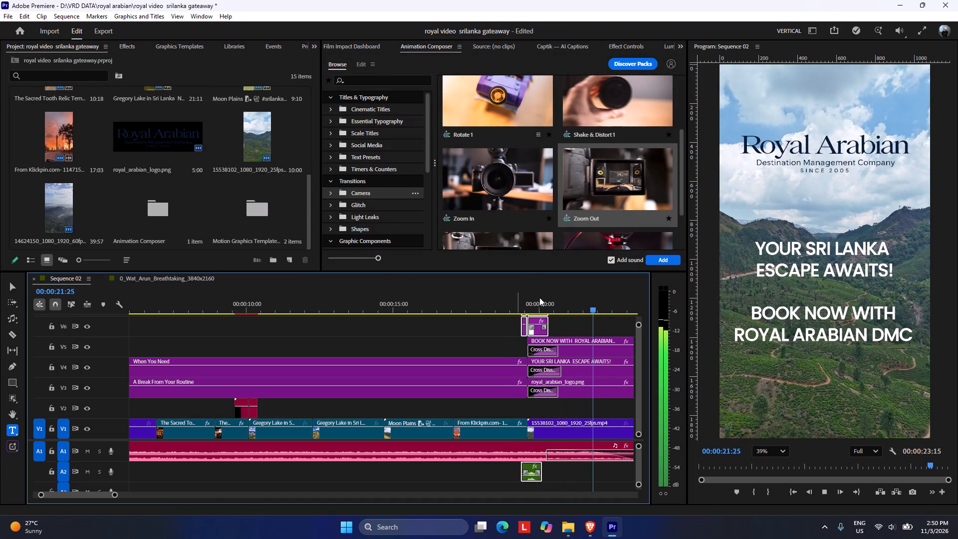
{"action": "left_click_drag", "start_coordinate": [540, 296], "coordinate": [503, 292]}
{"action": "key", "text": "space"}
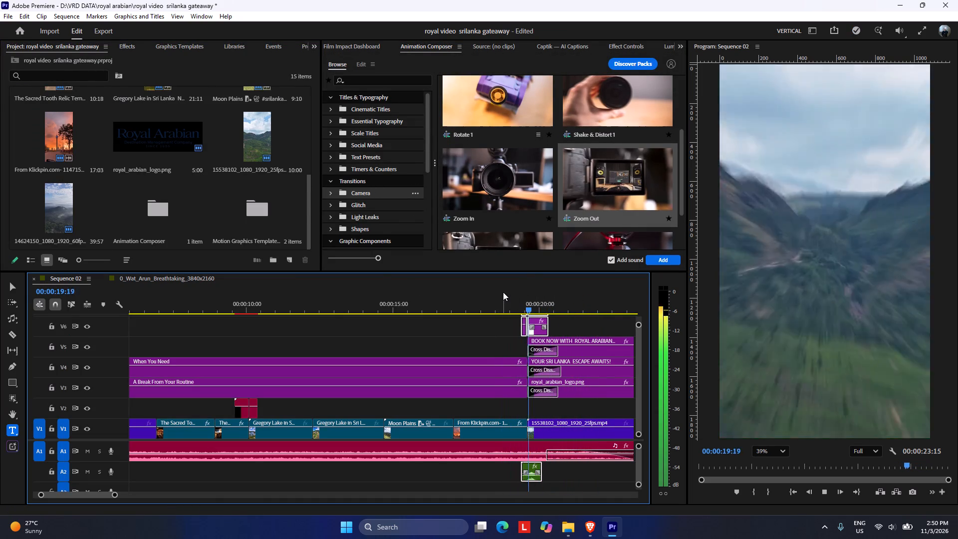
{"action": "key", "text": "space"}
{"action": "left_click", "coordinate": [537, 332]}
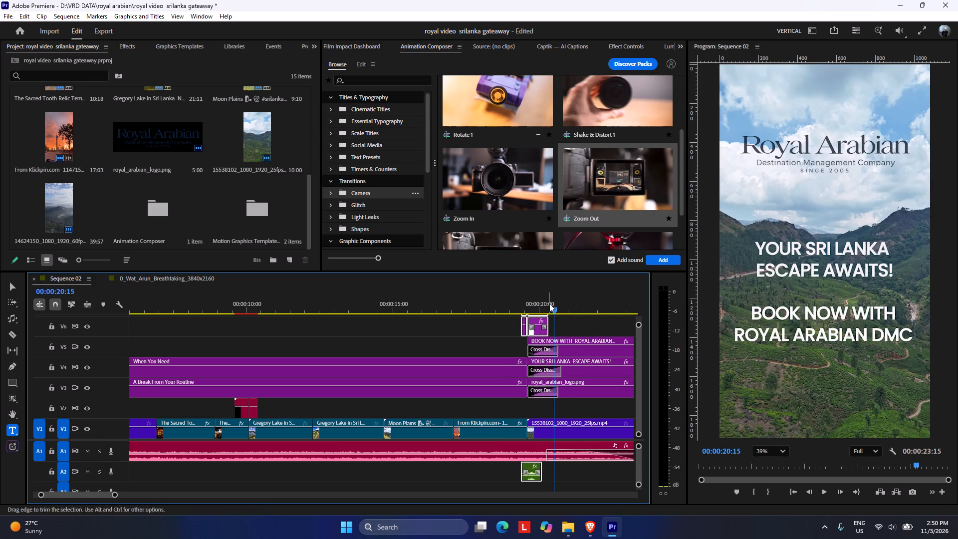
{"action": "left_click_drag", "start_coordinate": [545, 296], "coordinate": [518, 299]}
{"action": "key", "text": "space"}
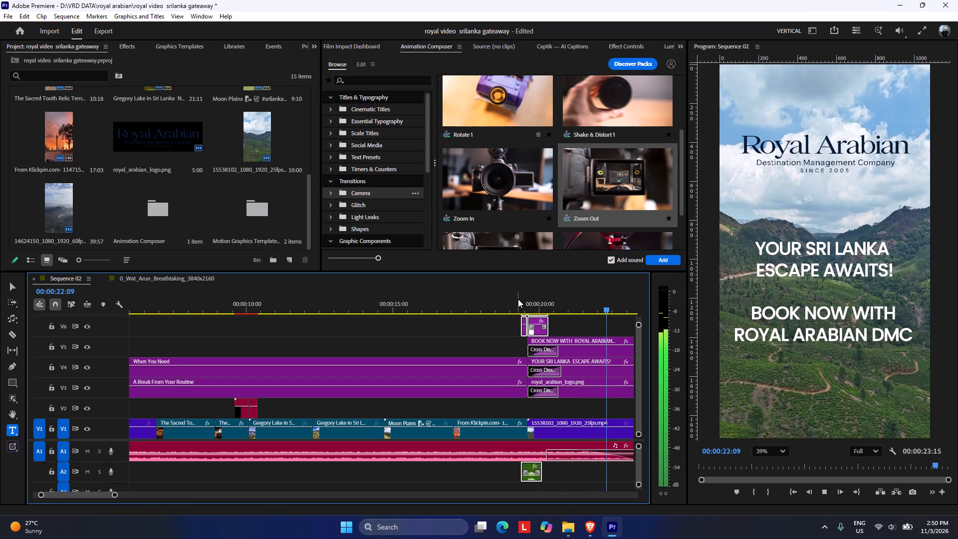
Trim the starts of the logo and both closing titles on V3 to V5 about 10 frames later and play the result.
{"action": "scroll", "coordinate": [278, 381], "scroll_direction": "up", "scroll_amount": 6}
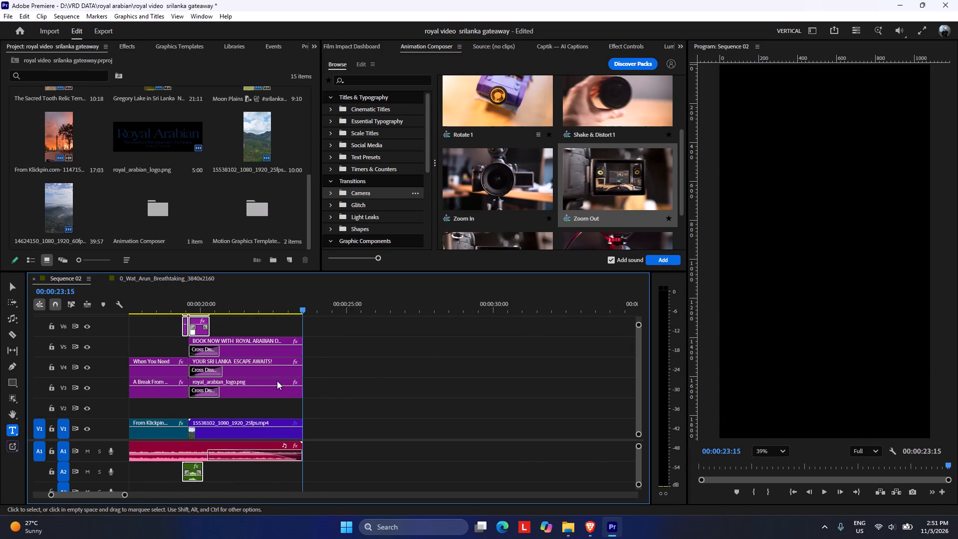
{"action": "scroll", "coordinate": [277, 381], "scroll_direction": "up", "scroll_amount": 4}
{"action": "left_click_drag", "start_coordinate": [298, 327], "coordinate": [269, 391]}
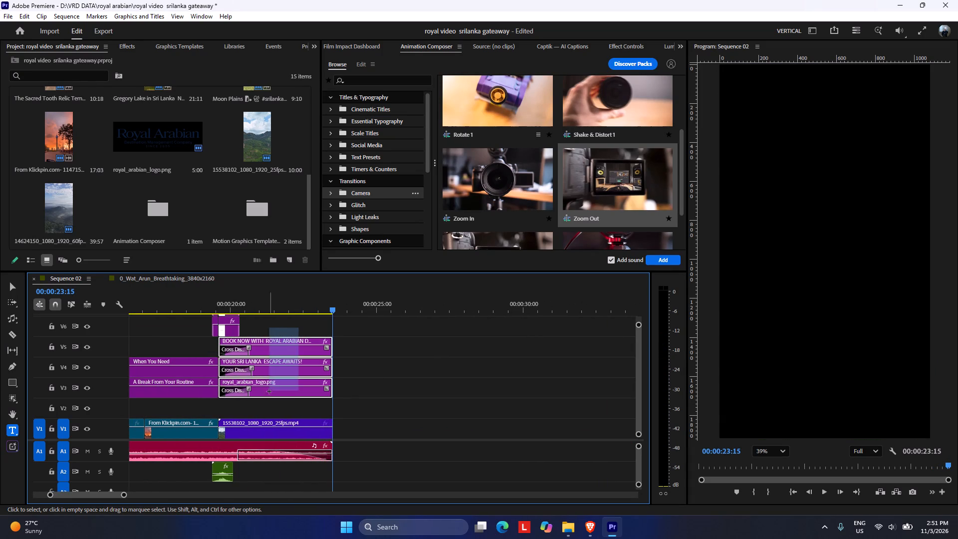
{"action": "left_click_drag", "start_coordinate": [269, 391], "coordinate": [260, 405]}
{"action": "left_click_drag", "start_coordinate": [220, 346], "coordinate": [228, 342]}
{"action": "left_click_drag", "start_coordinate": [221, 340], "coordinate": [230, 341]}
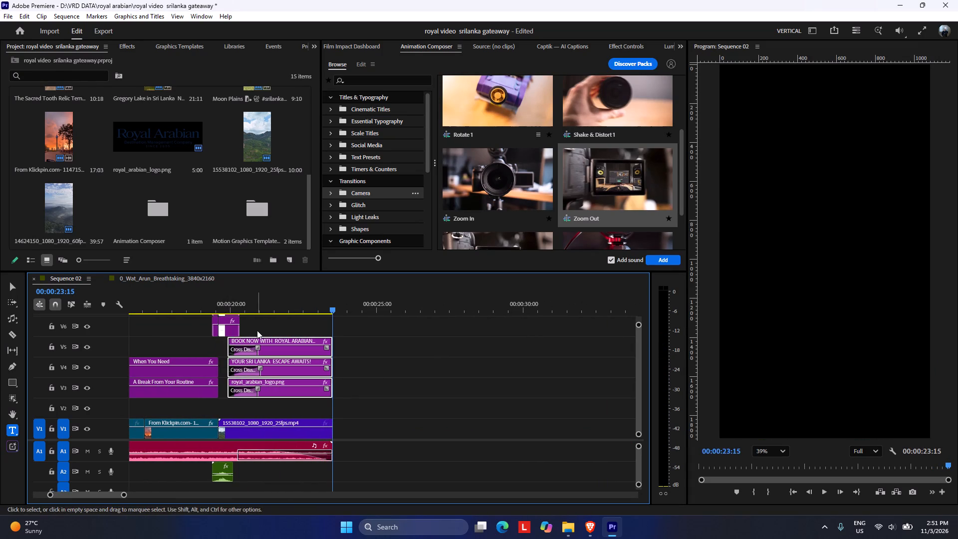
{"action": "left_click", "coordinate": [257, 330]}
{"action": "left_click_drag", "start_coordinate": [224, 304], "coordinate": [208, 297]}
{"action": "key", "text": "space"}
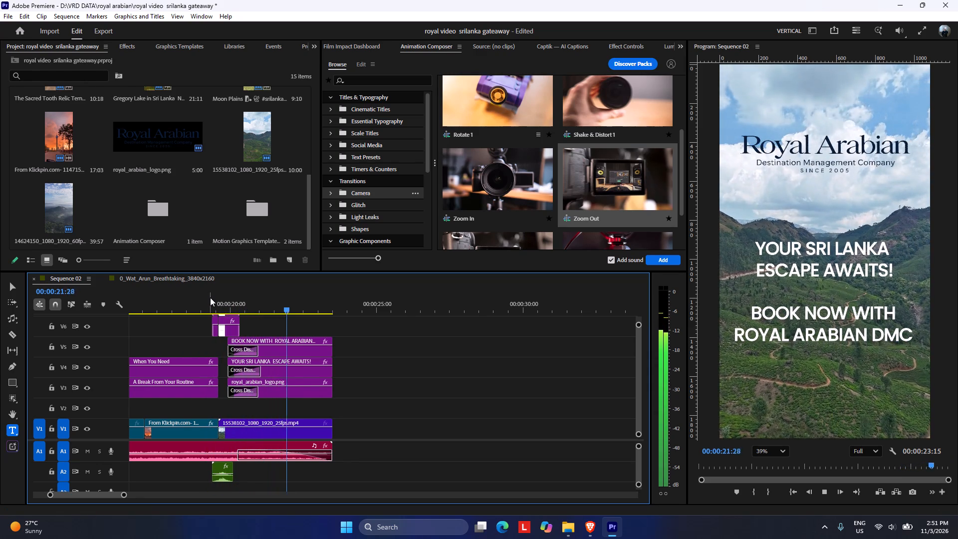
{"action": "key", "text": "space"}
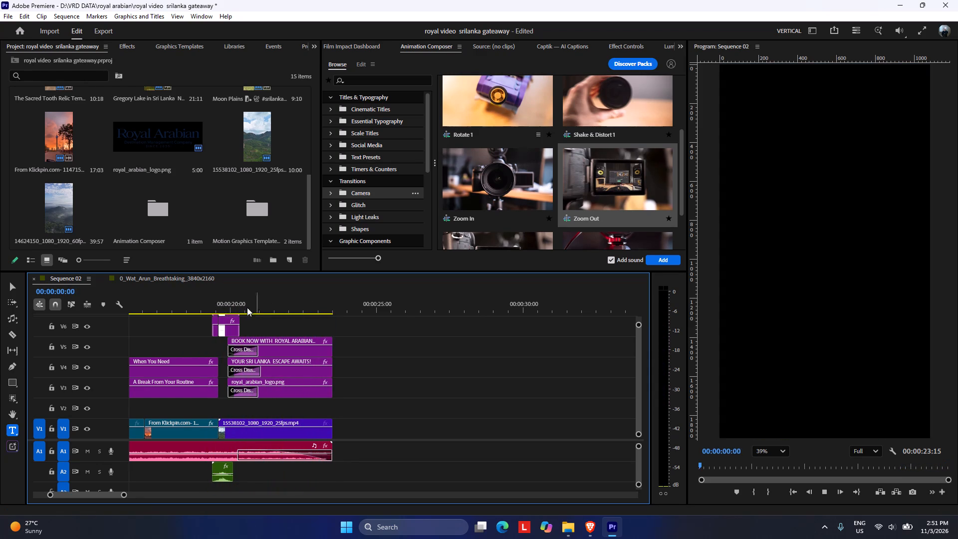
Swap the first two V1 clips so 13328964 opens the sequence before 14624150, and close the gap between them.
{"action": "left_click_drag", "start_coordinate": [264, 299], "coordinate": [0, 332]}
{"action": "key", "text": "space"}
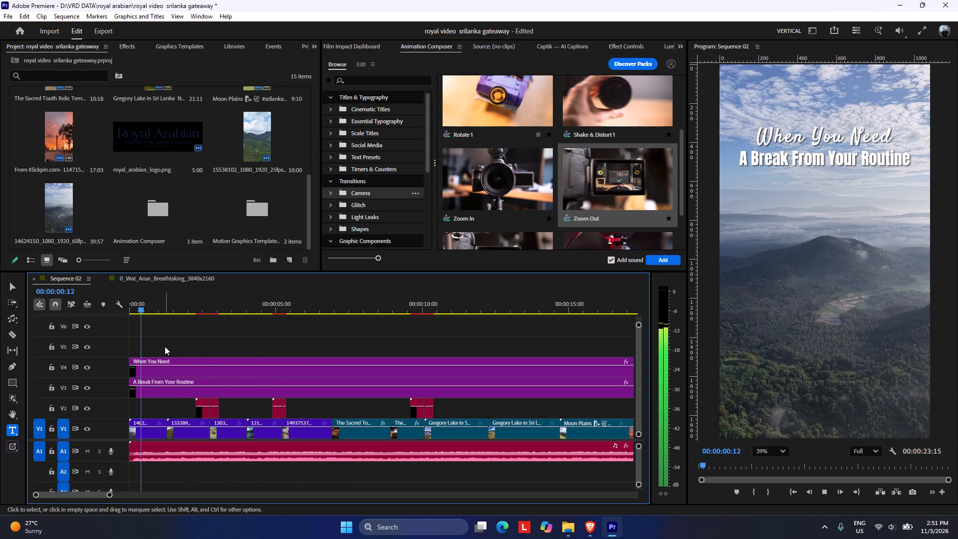
{"action": "key", "text": "space"}
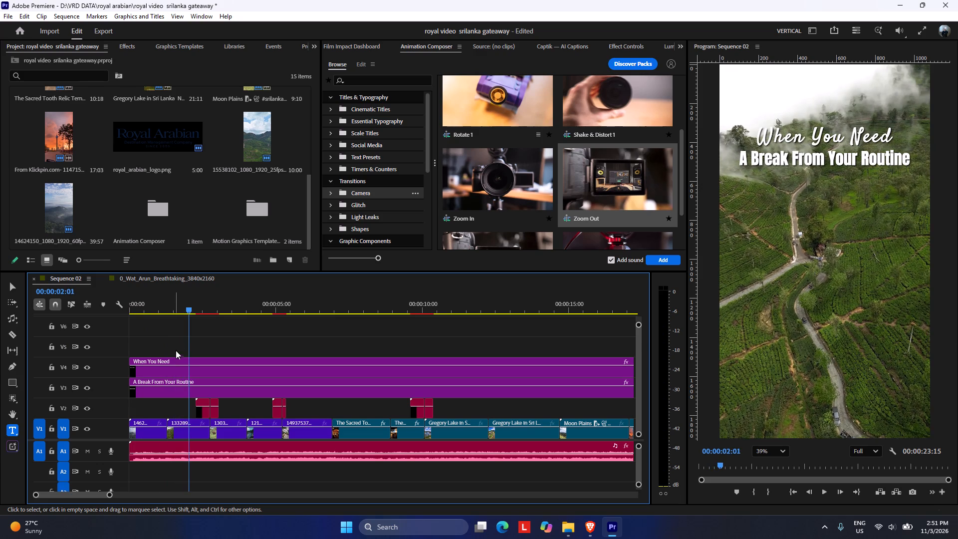
{"action": "left_click_drag", "start_coordinate": [182, 317], "coordinate": [140, 322]}
{"action": "left_click_drag", "start_coordinate": [191, 435], "coordinate": [158, 411]}
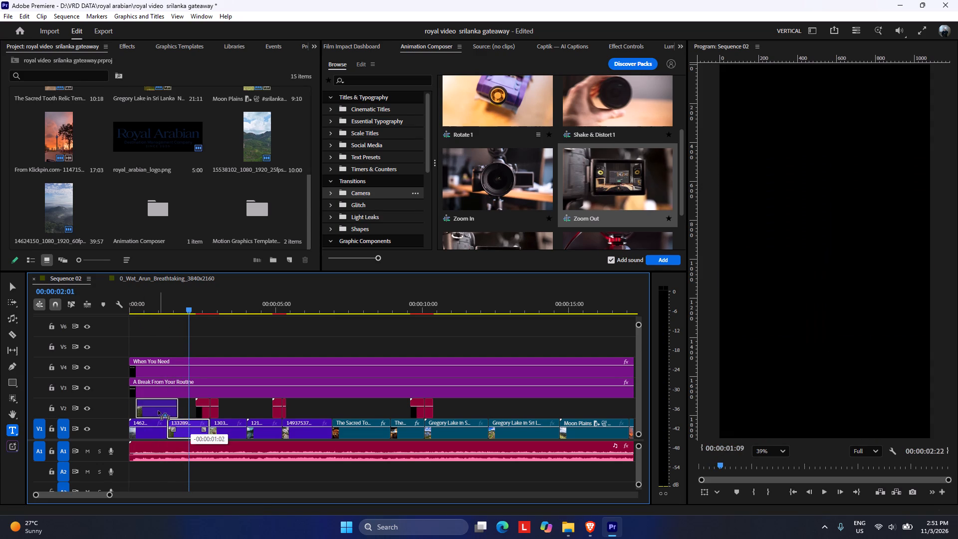
{"action": "left_click_drag", "start_coordinate": [158, 411], "coordinate": [153, 411]}
{"action": "left_click_drag", "start_coordinate": [157, 433], "coordinate": [200, 433]}
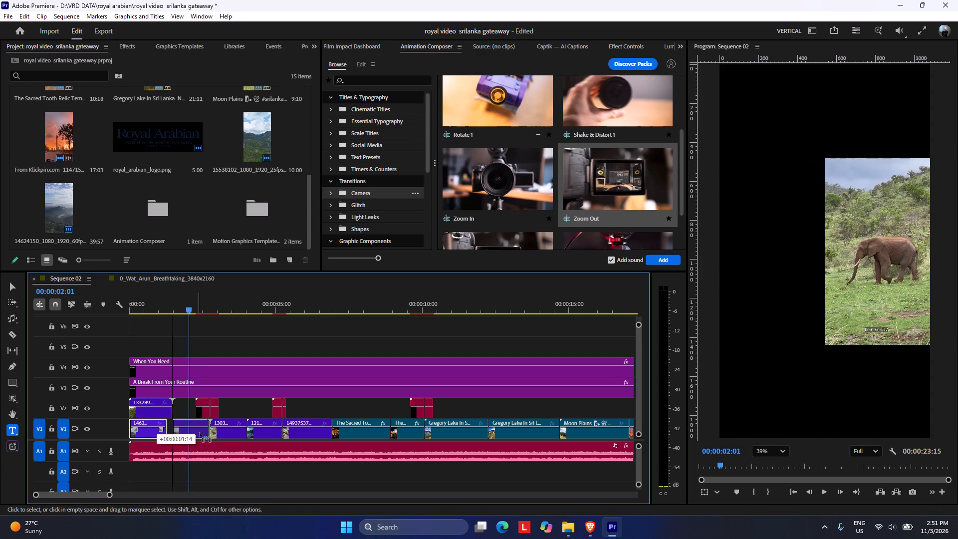
{"action": "left_click_drag", "start_coordinate": [200, 433], "coordinate": [200, 433]}
{"action": "left_click_drag", "start_coordinate": [172, 426], "coordinate": [177, 429]}
{"action": "left_click_drag", "start_coordinate": [147, 415], "coordinate": [148, 427]}
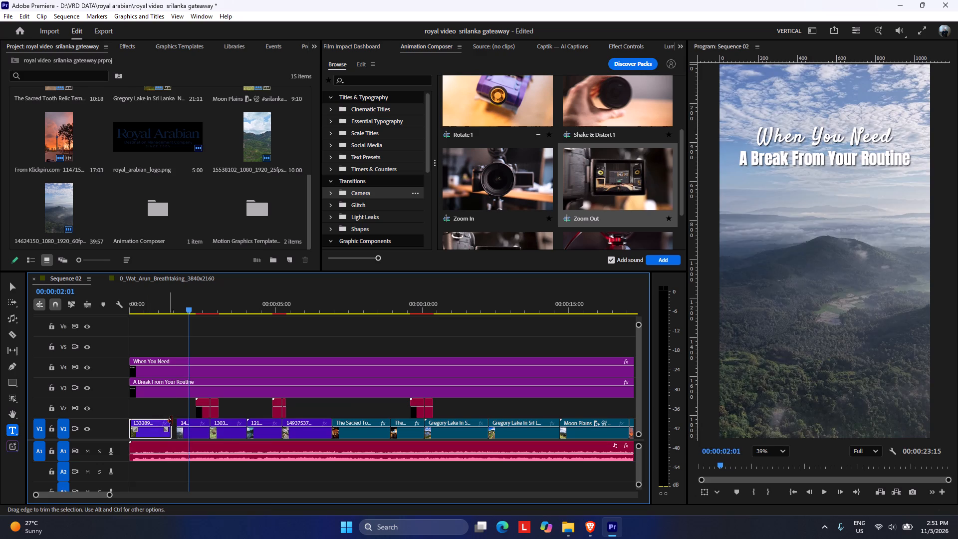
{"action": "left_click", "coordinate": [173, 422]}
{"action": "left_click", "coordinate": [172, 421]}
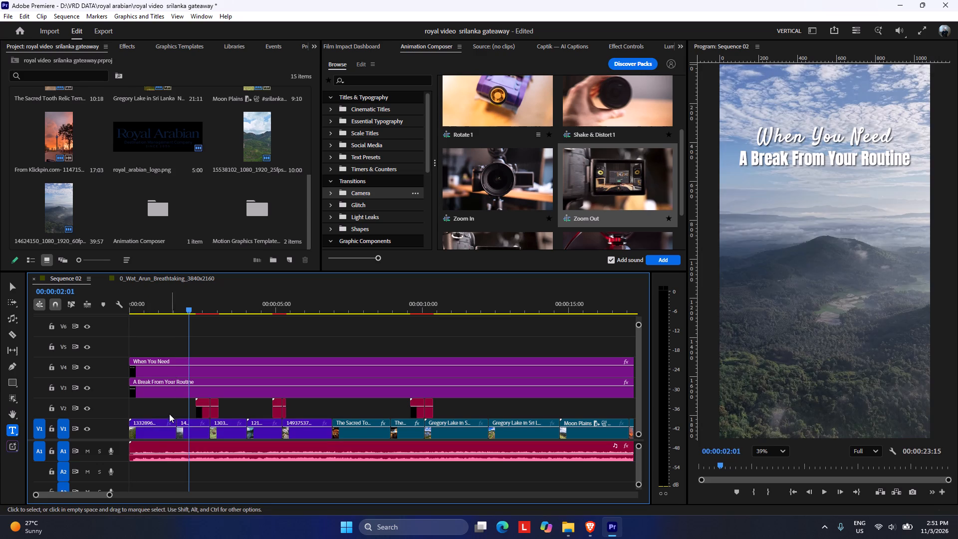
{"action": "left_click", "coordinate": [168, 410]}
Play the sequence from the start to examine the new clip order and the transitions.
{"action": "left_click_drag", "start_coordinate": [170, 298], "coordinate": [115, 306]}
{"action": "key", "text": "space"}
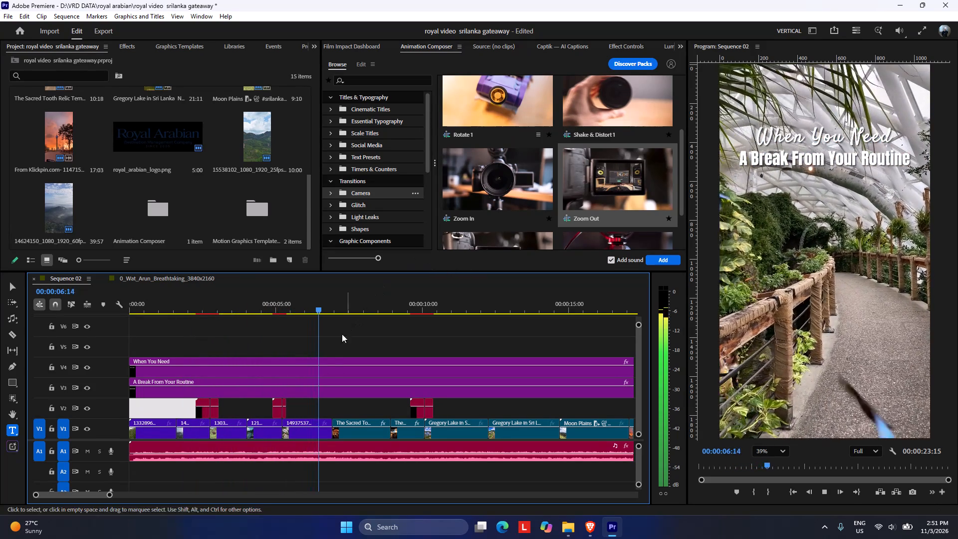
{"action": "left_click", "coordinate": [334, 412]}
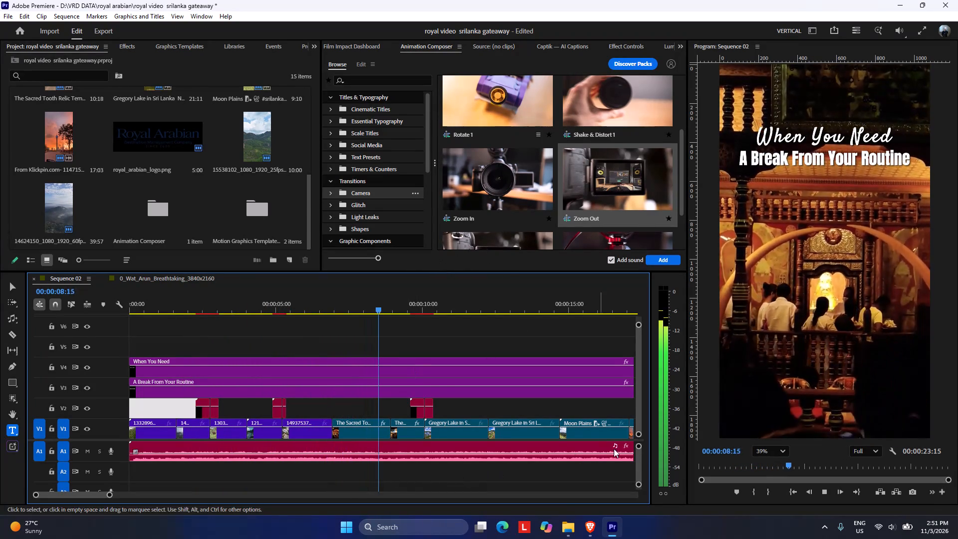
{"action": "left_click_drag", "start_coordinate": [642, 459], "coordinate": [641, 467]}
{"action": "left_click_drag", "start_coordinate": [639, 462], "coordinate": [638, 465]}
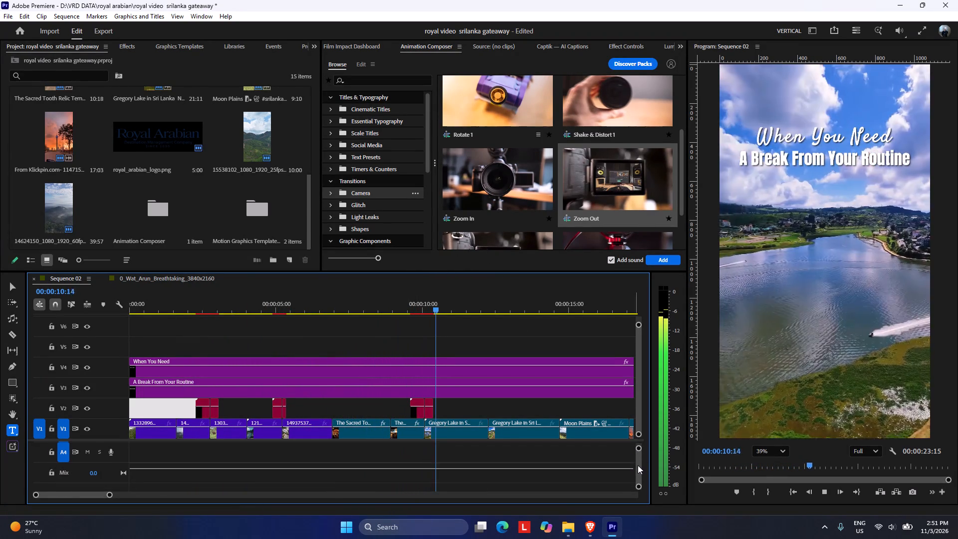
{"action": "left_click_drag", "start_coordinate": [638, 465], "coordinate": [637, 449]}
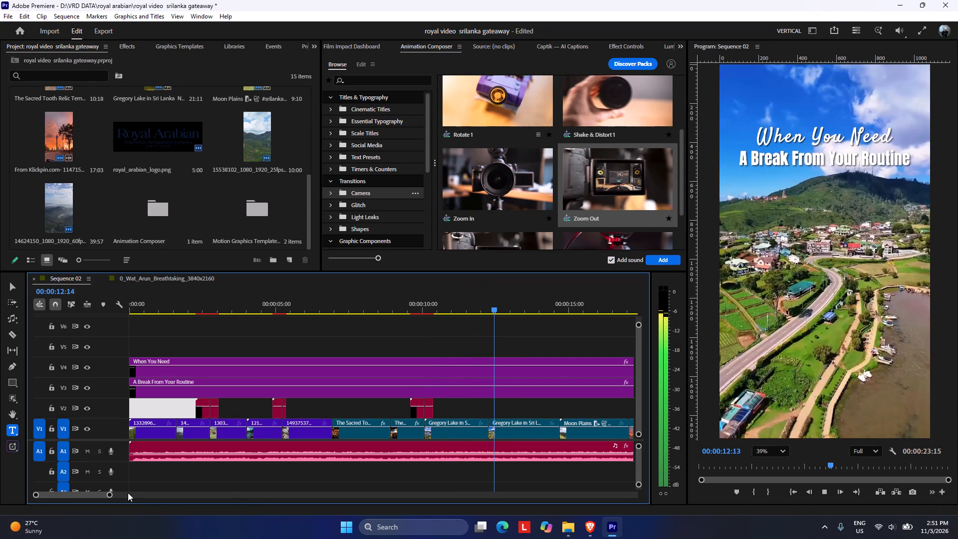
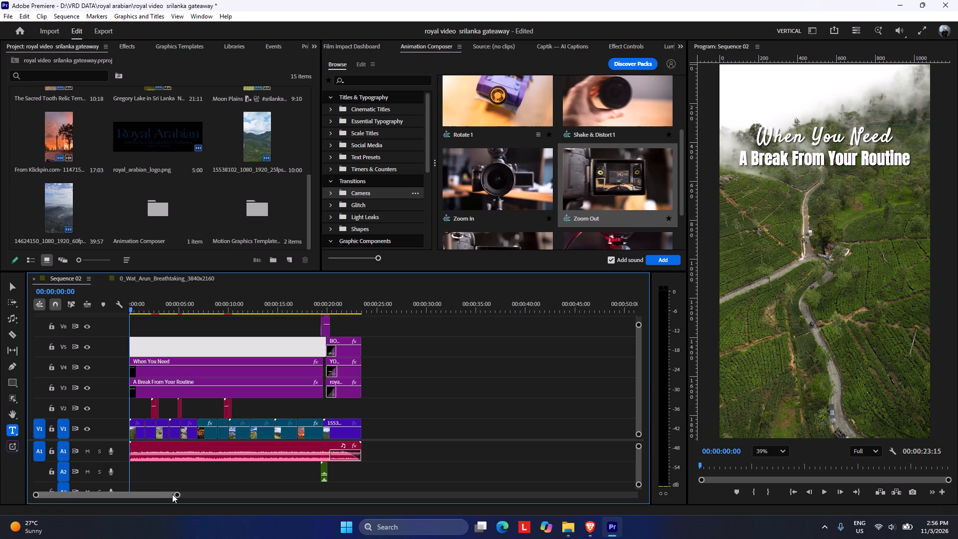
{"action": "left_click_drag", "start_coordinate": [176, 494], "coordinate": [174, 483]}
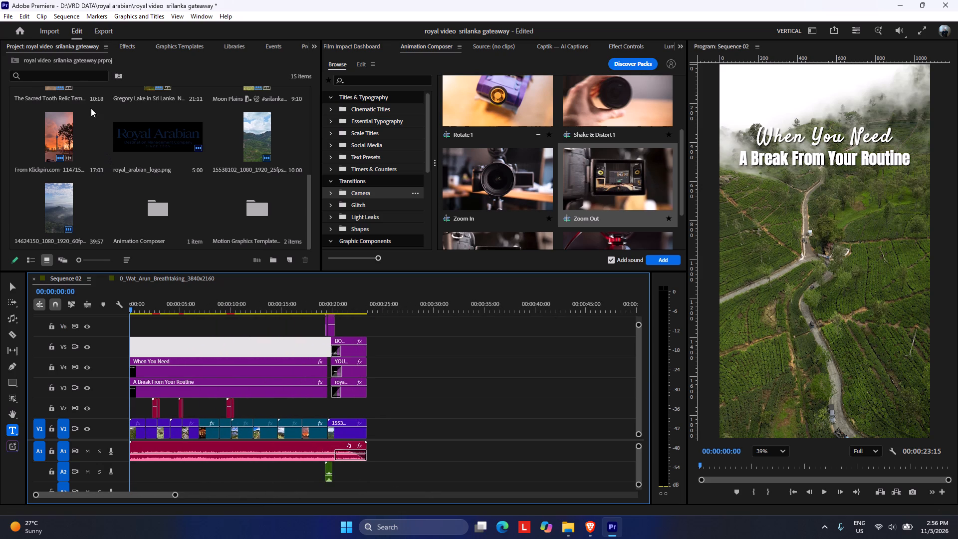
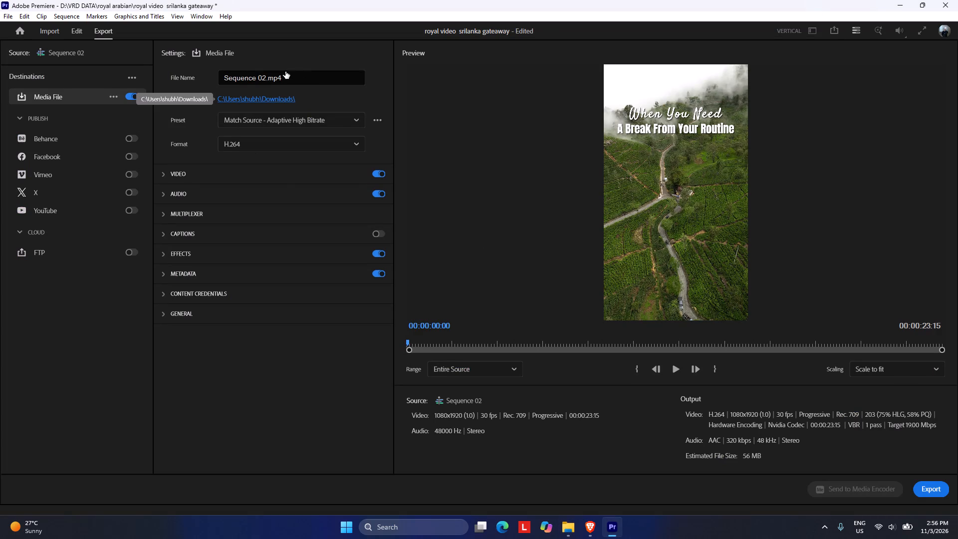
Replace the default export file name of the H.264 media file with a new name starting with "roy".
{"action": "left_click_drag", "start_coordinate": [285, 71], "coordinate": [220, 78]}
{"action": "left_click_drag", "start_coordinate": [288, 79], "coordinate": [199, 84]}
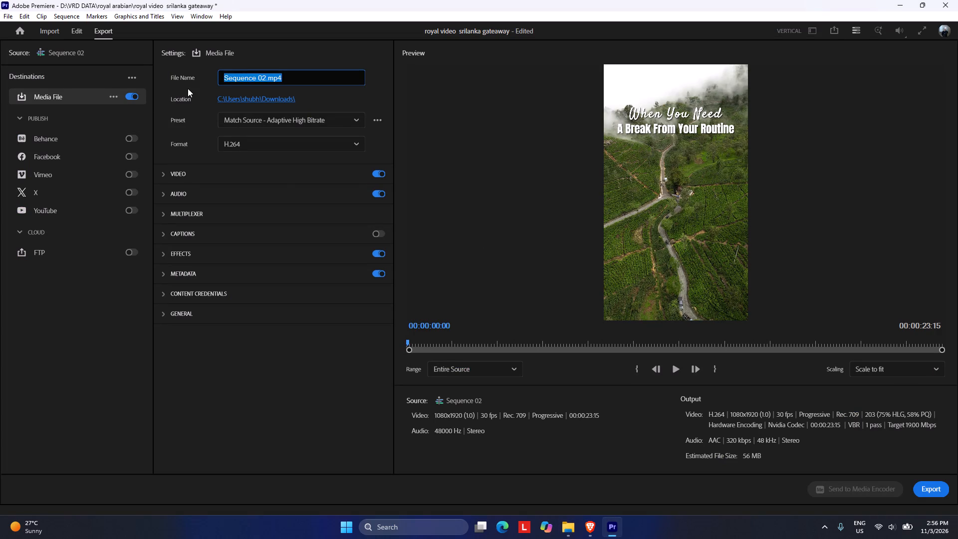
{"action": "key", "text": "BackSpace"}
{"action": "key", "text": "BackSpace"}
{"action": "key", "text": "BackSpace"}
{"action": "key", "text": "BackSpace"}
{"action": "key", "text": "BackSpace"}
{"action": "key", "text": "BackSpace"}
{"action": "key", "text": "BackSpace"}
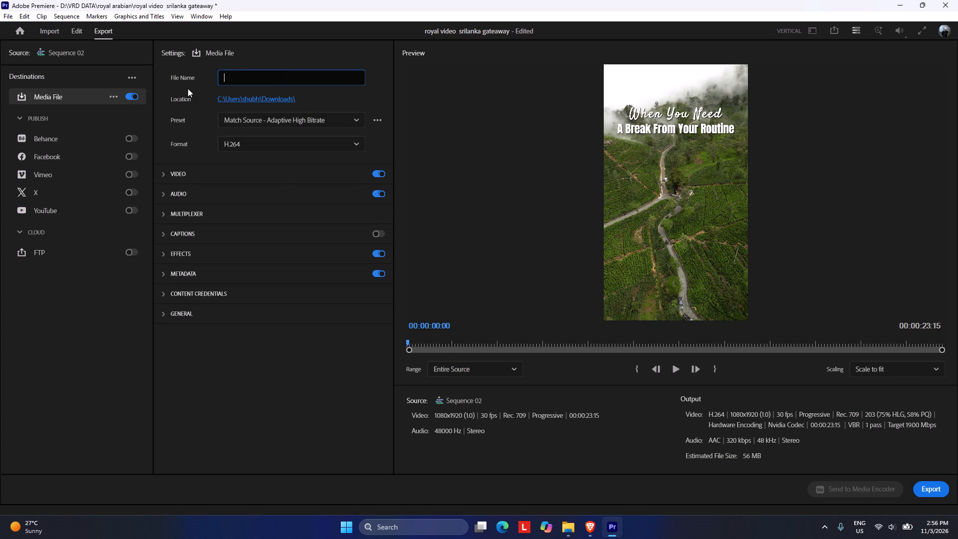
{"action": "type", "text": "po"}
{"action": "key", "text": "BackSpace"}
{"action": "key", "text": "BackSpace"}
{"action": "key", "text": "BackSpace"}
{"action": "key", "text": "BackSpace"}
{"action": "type", "text": "roy"}
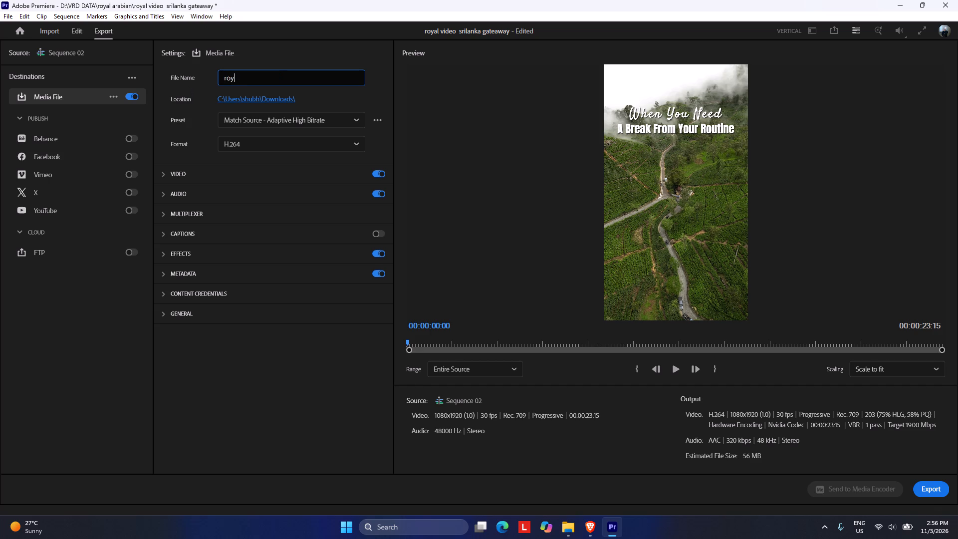
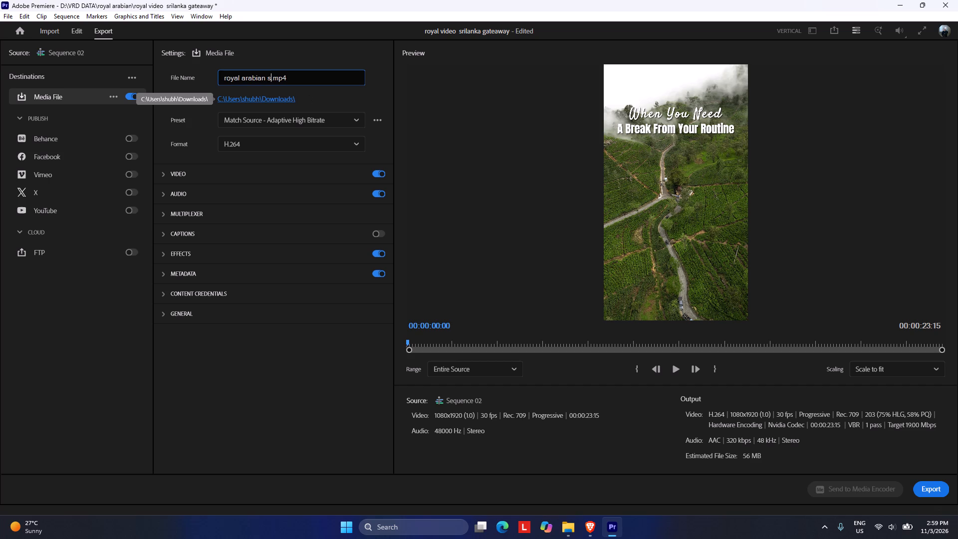
Continue the export file name after "royal arabian s" so that it reads "royal arabian sri lank", keeping the .mp4 extension.
{"action": "type", "text": "ri lank"}
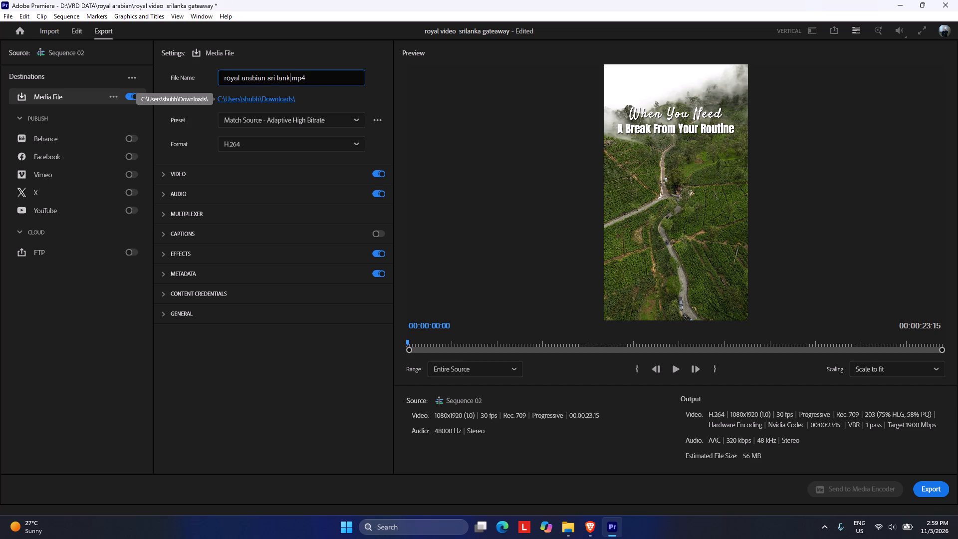
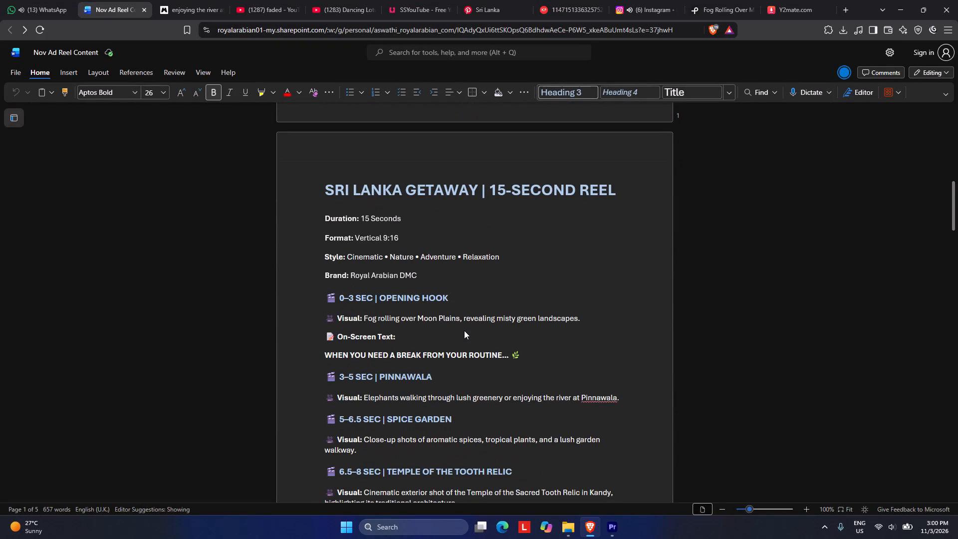
Review the title and opening scenes of the 15-second Sri Lanka getaway script, and return to the export settings in Premiere.
{"action": "scroll", "coordinate": [464, 331], "scroll_direction": "down", "scroll_amount": 2}
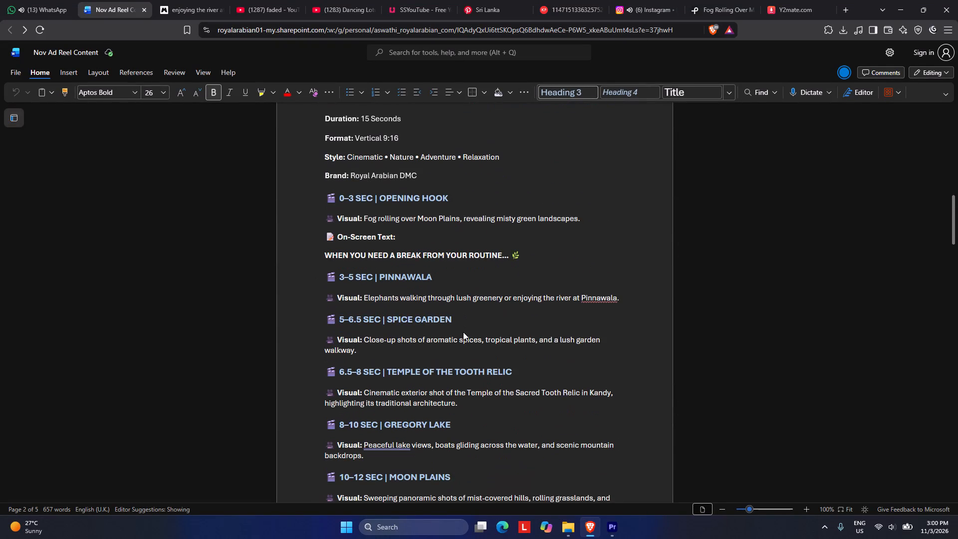
{"action": "scroll", "coordinate": [463, 332], "scroll_direction": "up", "scroll_amount": 1}
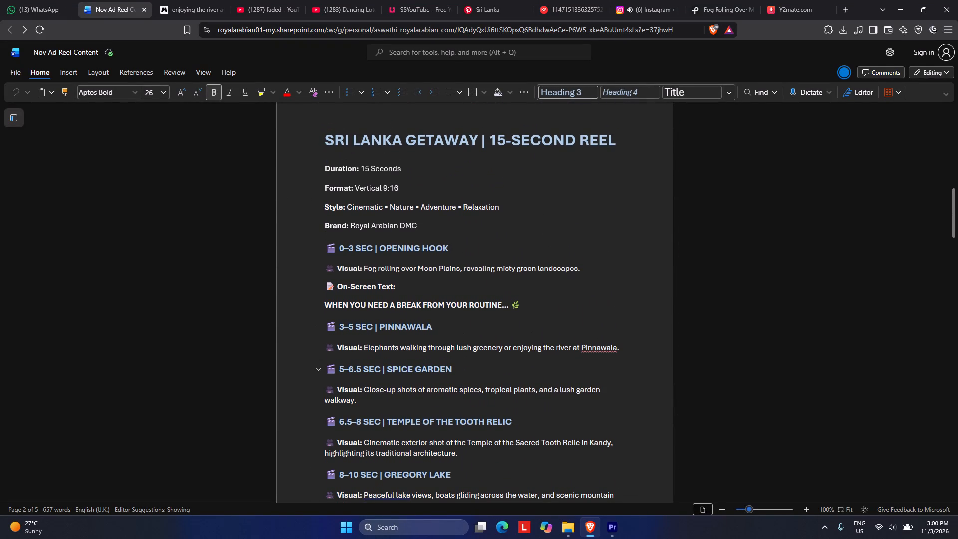
{"action": "left_click", "coordinate": [616, 530]}
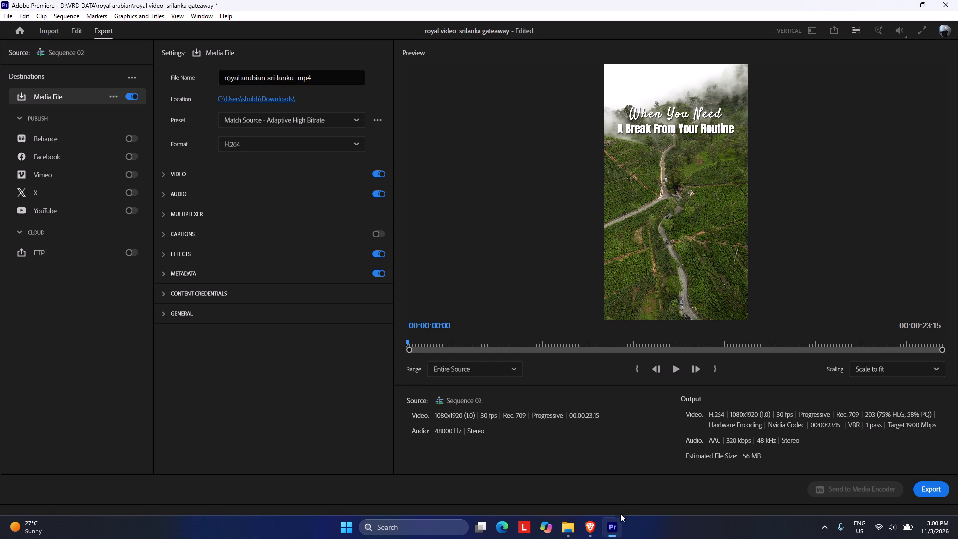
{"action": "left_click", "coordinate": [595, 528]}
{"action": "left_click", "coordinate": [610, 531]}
Add "getaway" to the export file name so that it reads "royal arabian sri lanka getaway.mp4".
{"action": "left_click", "coordinate": [296, 78]}
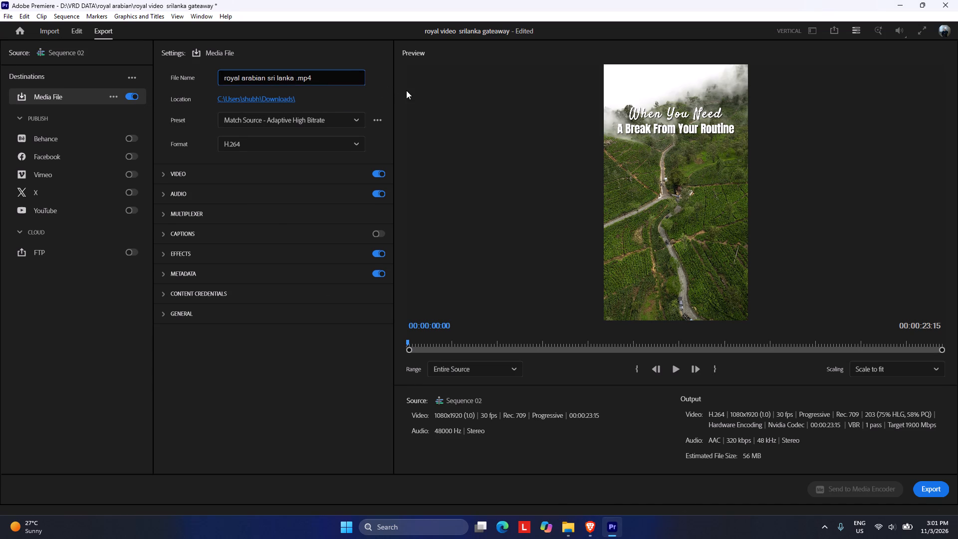
{"action": "type", "text": "gat"}
{"action": "key", "text": "BackSpace"}
{"action": "key", "text": "BackSpace"}
{"action": "key", "text": "e"}
{"action": "type", "text": "taway"}
{"action": "left_click", "coordinate": [355, 63]}
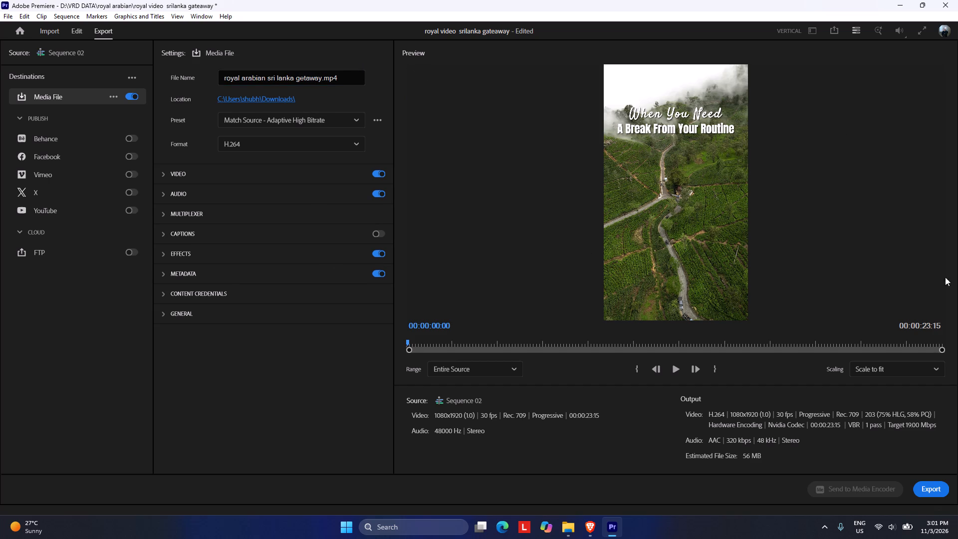
Export the entire Sequence 02 as an H.264 video file with the current settings.
{"action": "left_click", "coordinate": [934, 491]}
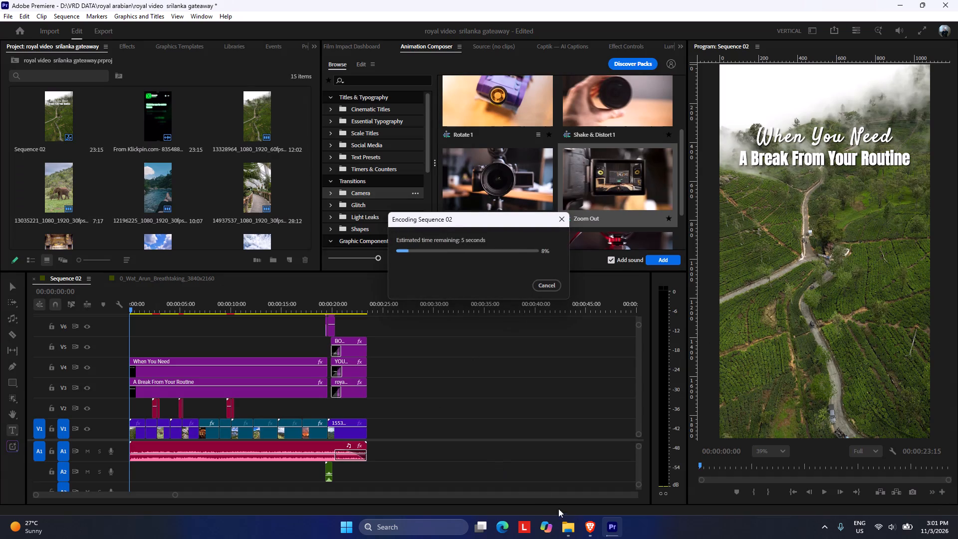
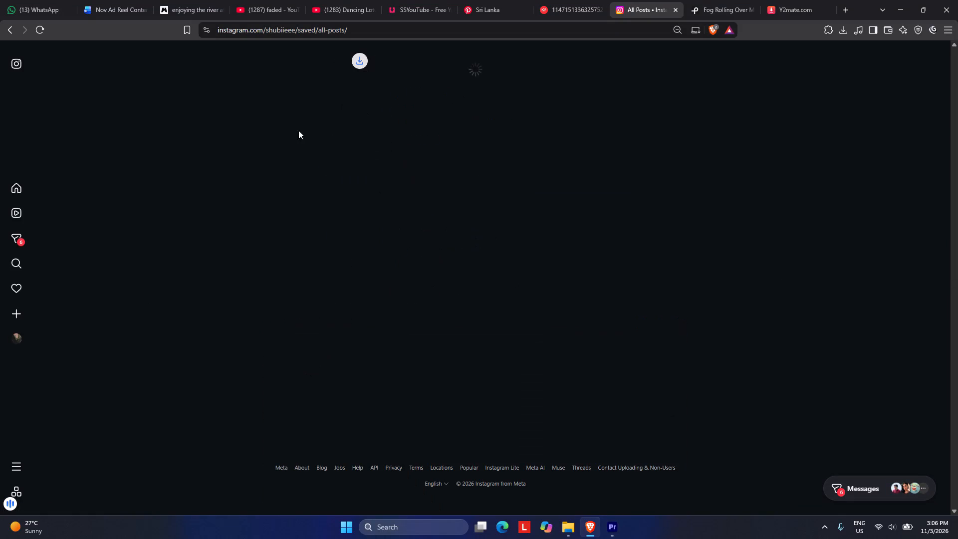
Open the first saved post on the Instagram All Posts page in Brave and look through the following saved reels one by one.
{"action": "left_click", "coordinate": [348, 159]}
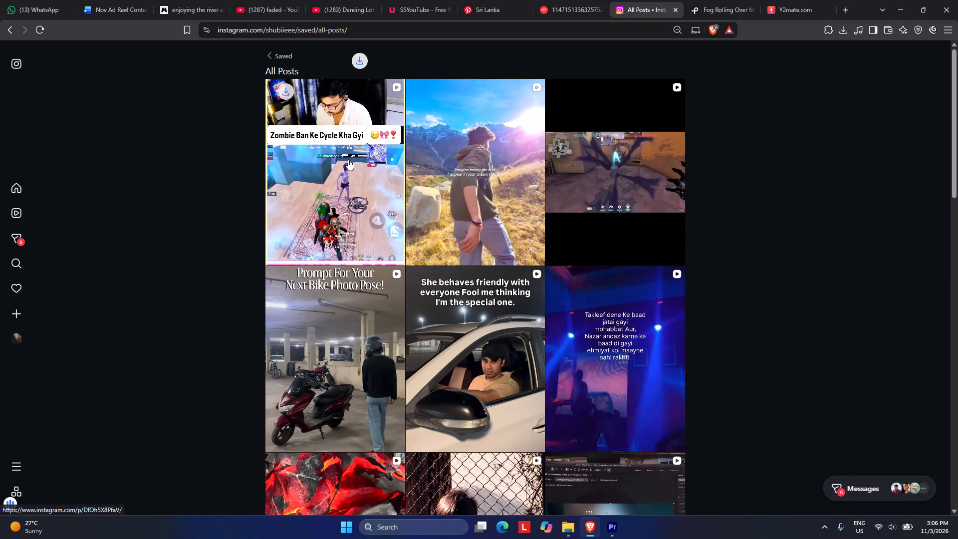
{"action": "left_click", "coordinate": [938, 269]}
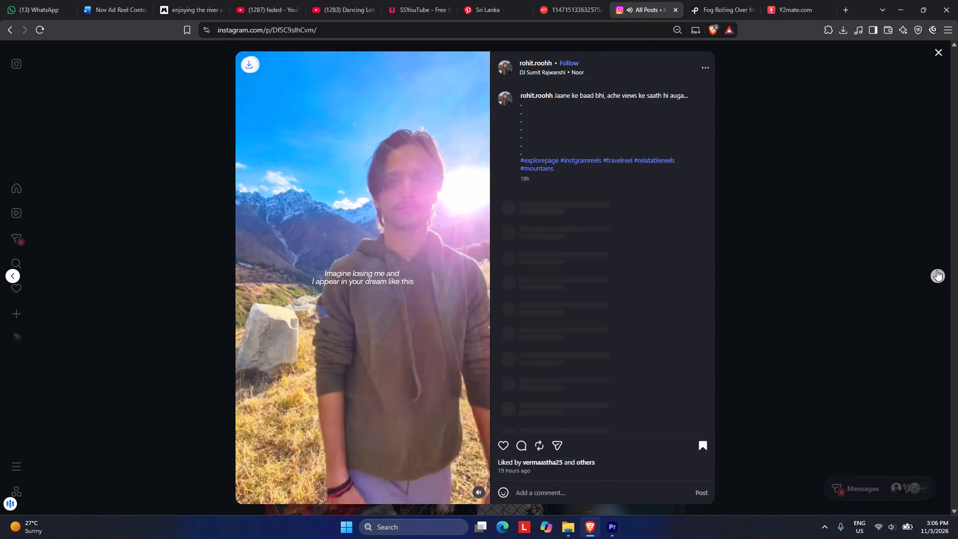
{"action": "left_click", "coordinate": [937, 270]}
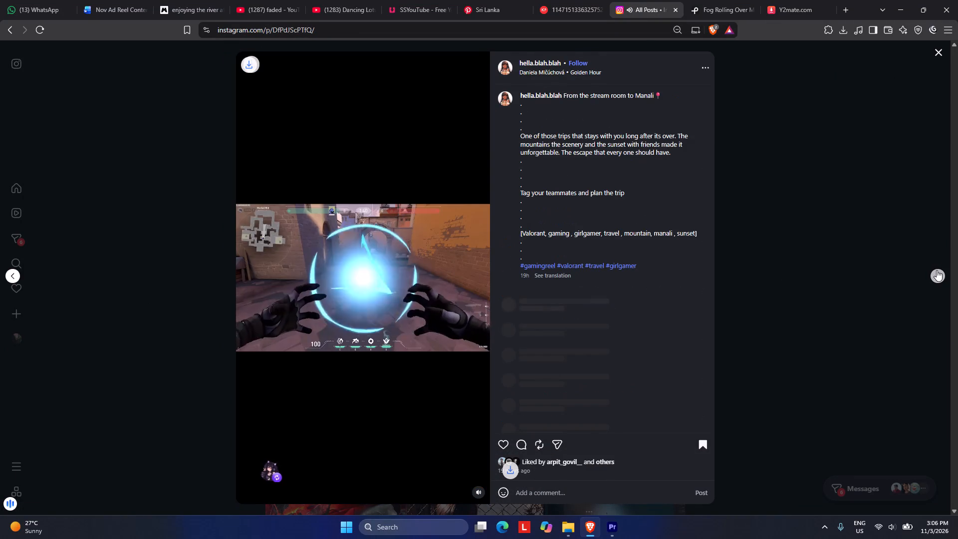
{"action": "left_click", "coordinate": [937, 270]}
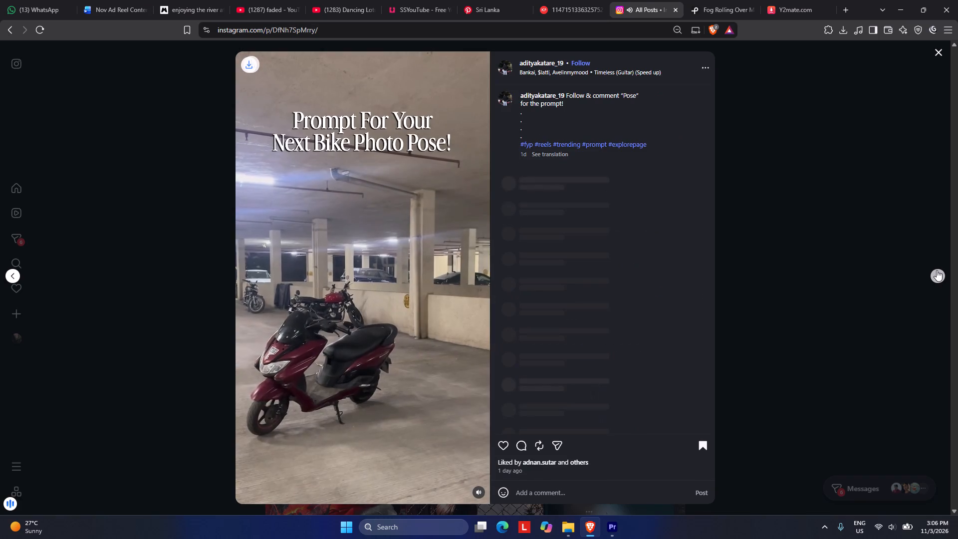
{"action": "left_click", "coordinate": [937, 270]}
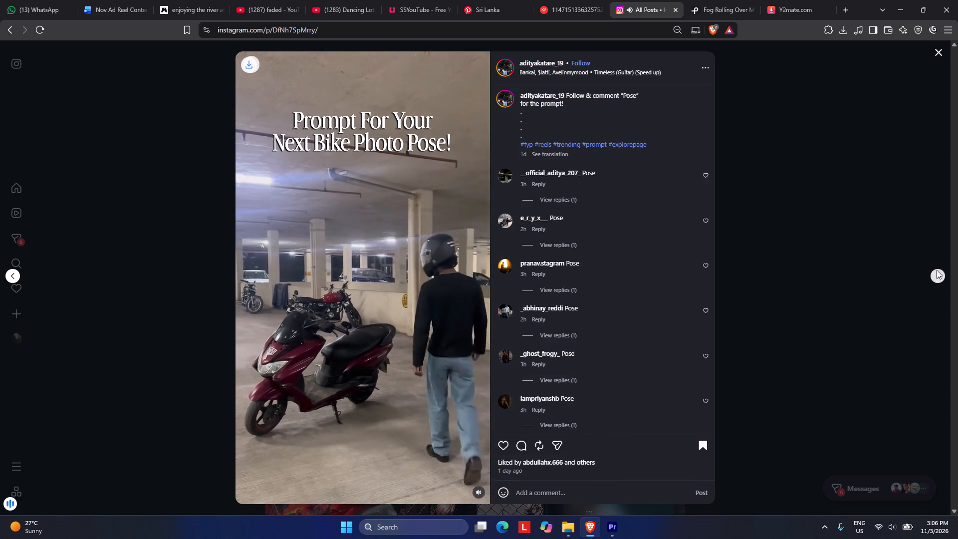
{"action": "left_click", "coordinate": [937, 270]}
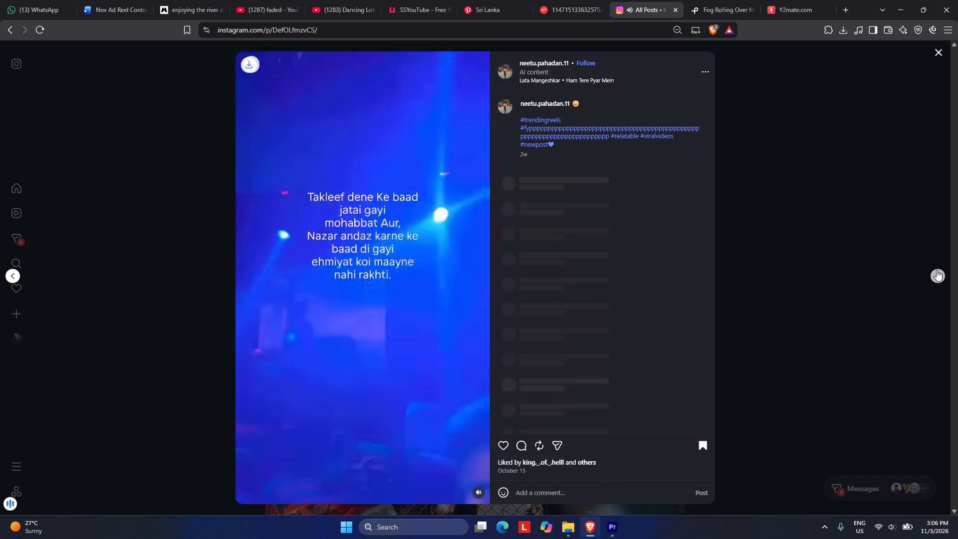
{"action": "left_click", "coordinate": [936, 270]}
{"action": "left_click", "coordinate": [936, 270]}
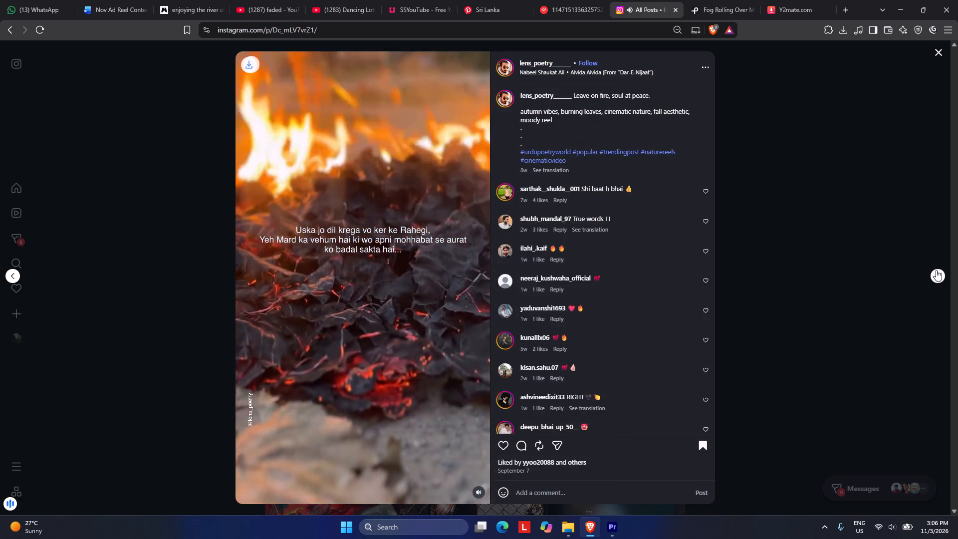
{"action": "left_click", "coordinate": [935, 270]}
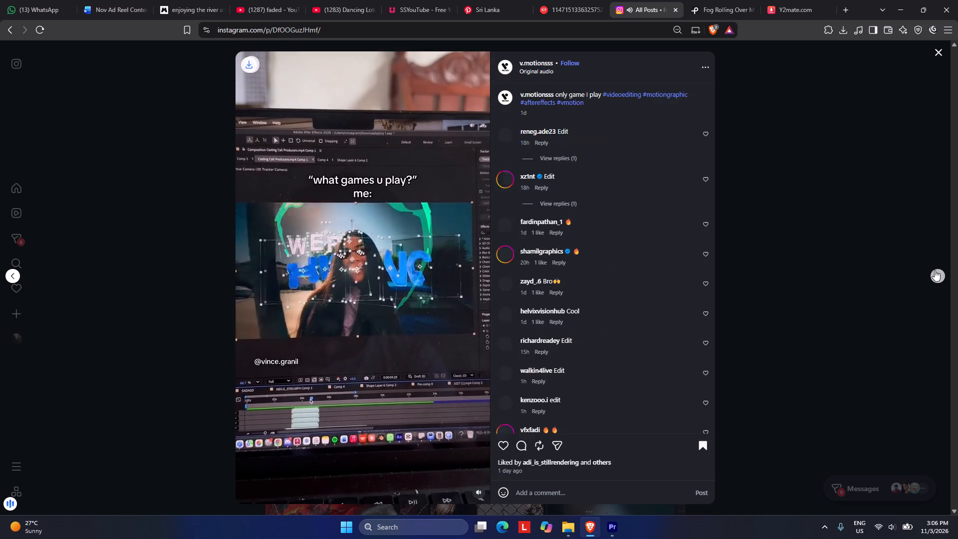
{"action": "left_click", "coordinate": [935, 270]}
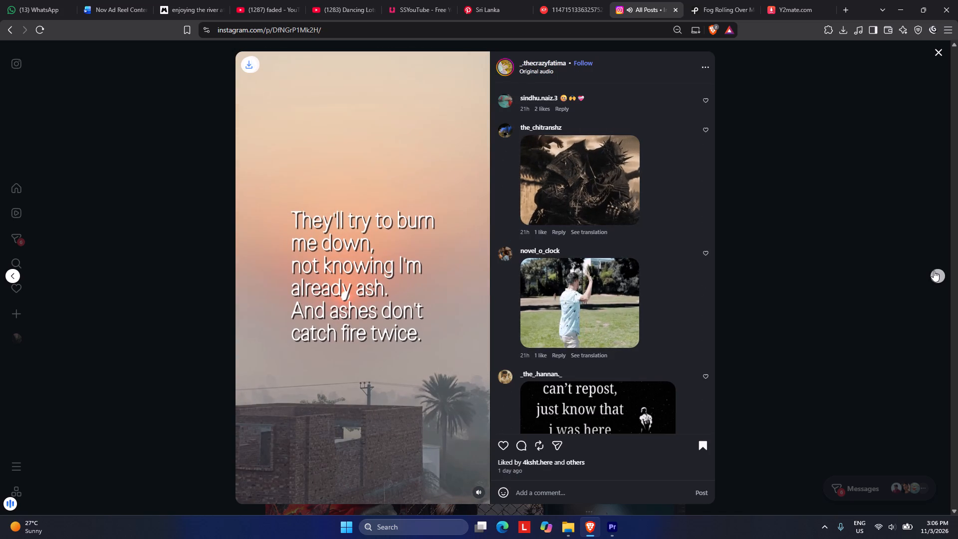
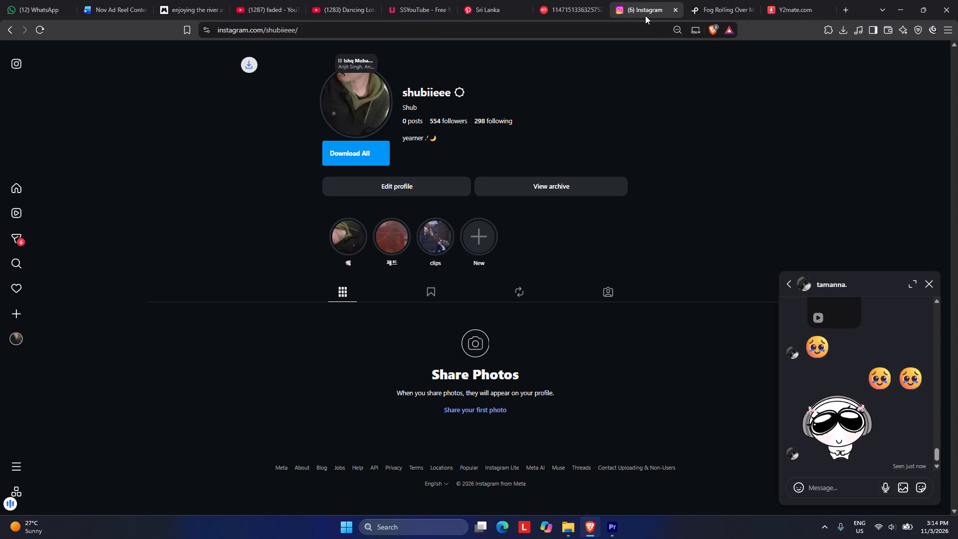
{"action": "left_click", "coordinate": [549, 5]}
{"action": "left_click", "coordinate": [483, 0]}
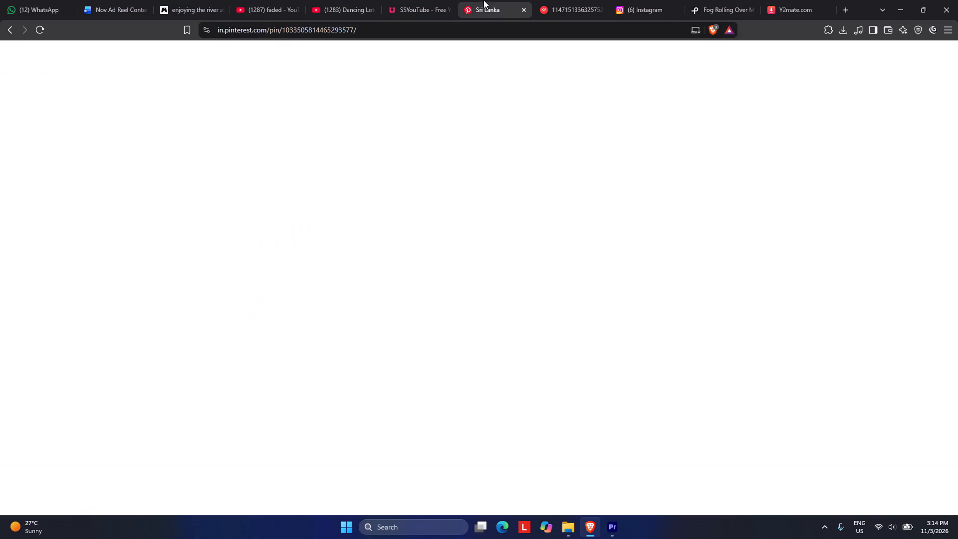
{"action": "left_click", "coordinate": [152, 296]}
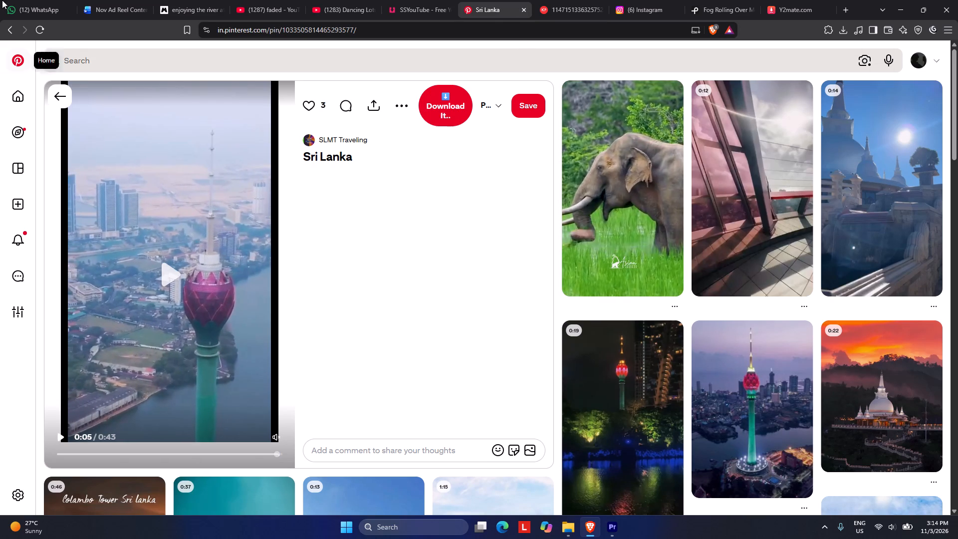
Switch from the browser back to the Sri Lanka getaway project in Adobe Premiere.
{"action": "left_click", "coordinate": [610, 534]}
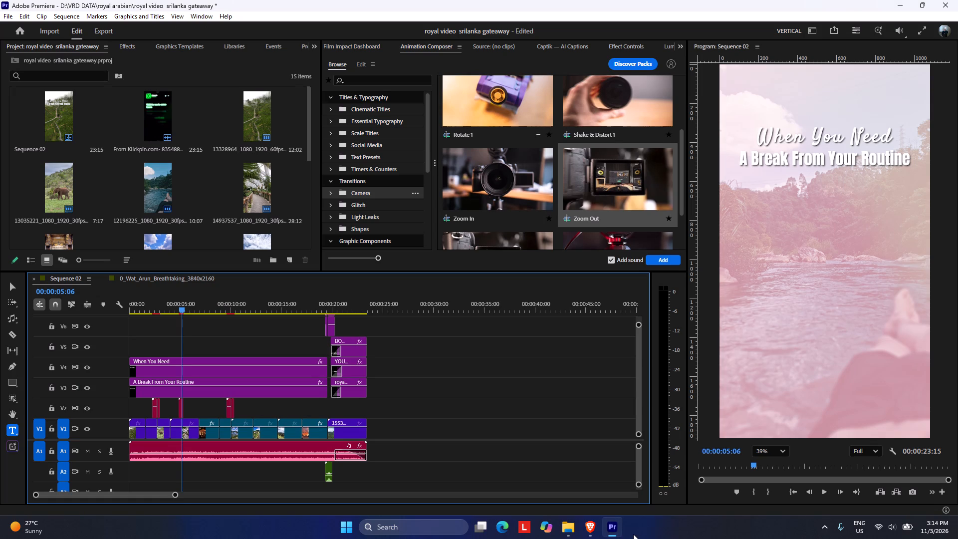
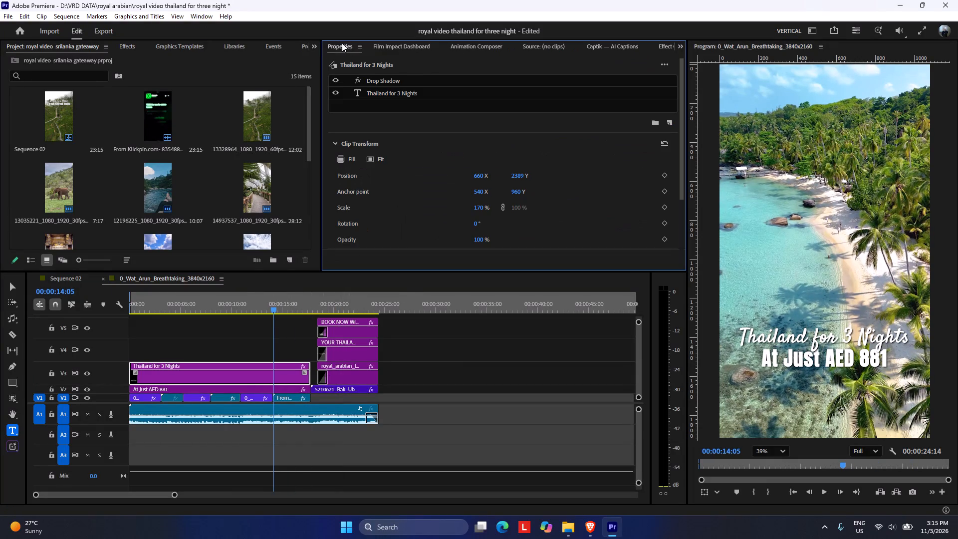
Delete the price figure 881 from the "At Just AED 881" title in the Thailand for 3 Nights sequence.
{"action": "left_click", "coordinate": [163, 395]}
{"action": "left_click", "coordinate": [163, 390]}
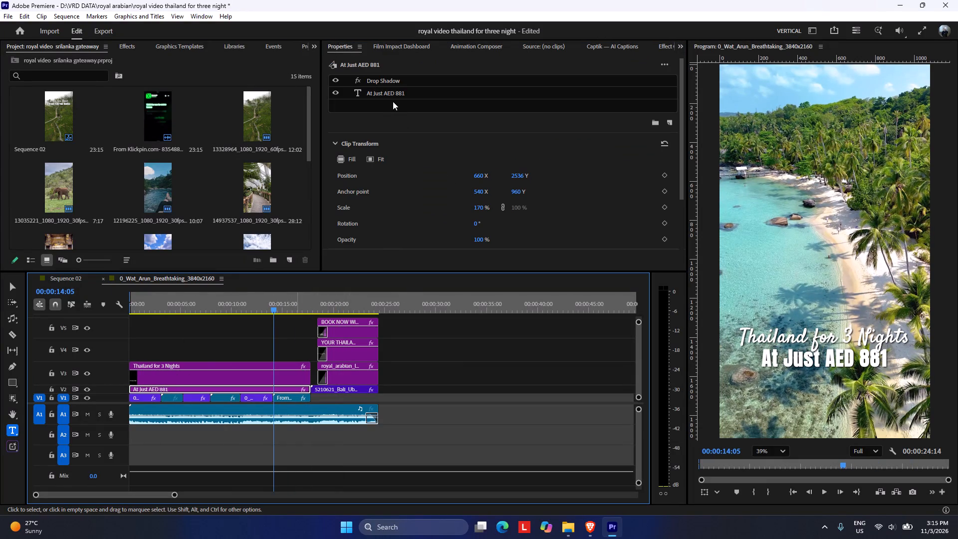
{"action": "double_click", "coordinate": [399, 93]}
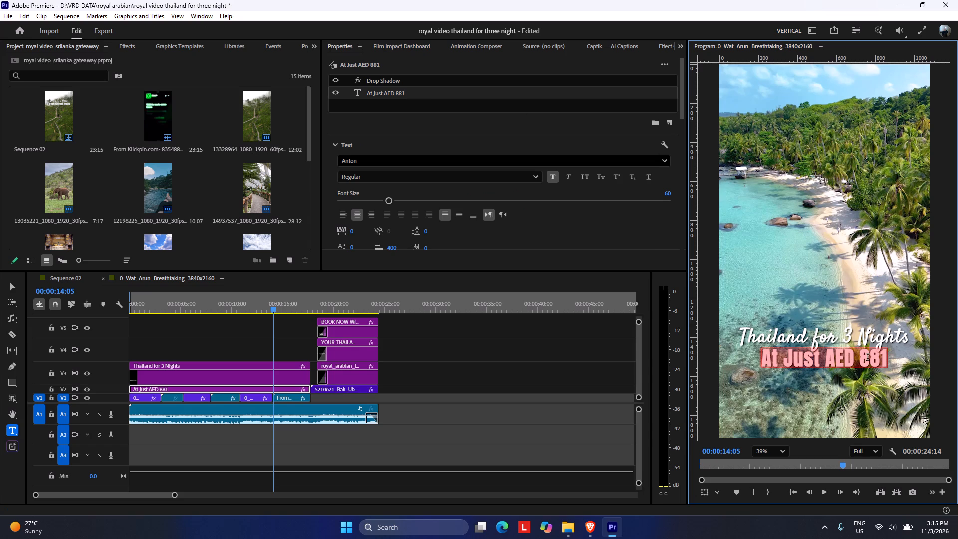
{"action": "left_click", "coordinate": [885, 355]}
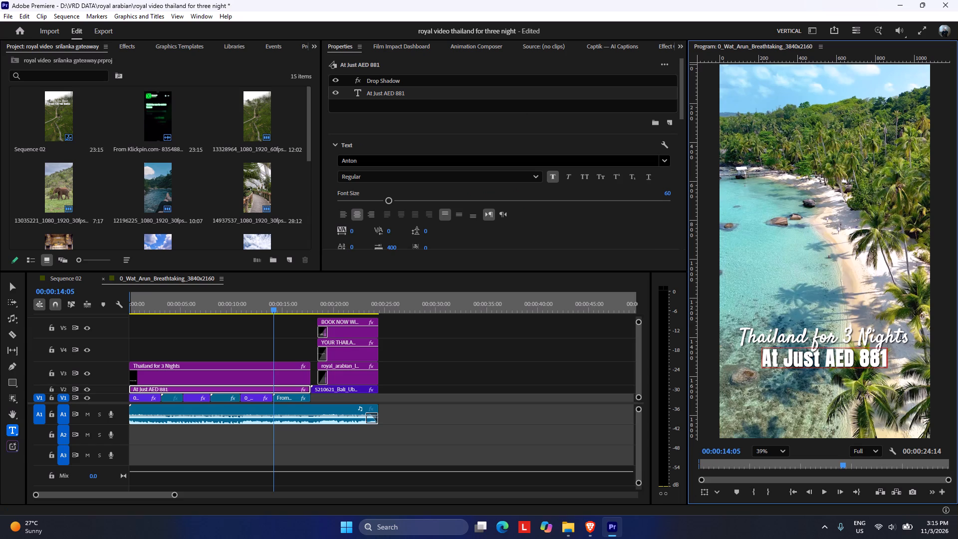
{"action": "key", "text": "BackSpace"}
{"action": "key", "text": "BackSpace"}
{"action": "key", "text": "BackSpace"}
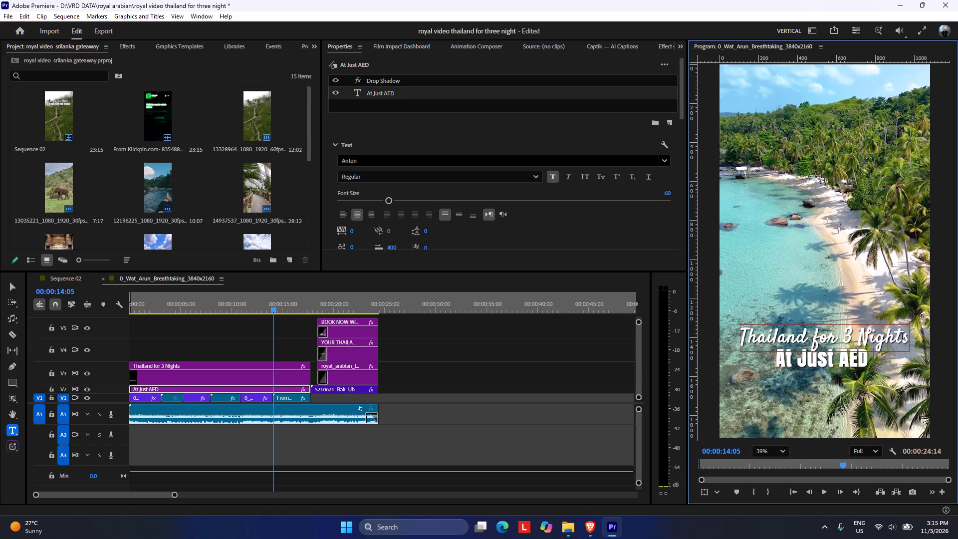
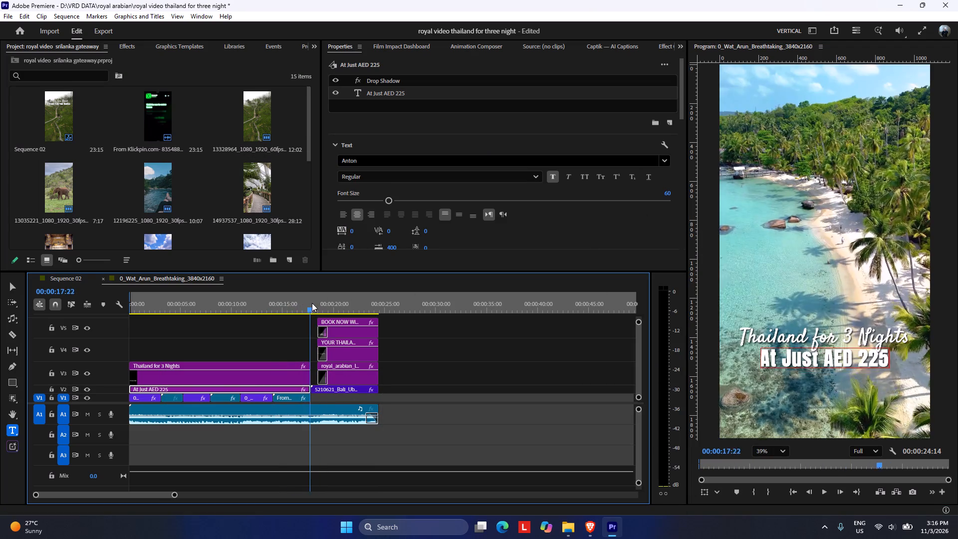
Review the Thailand reel's closing end card with the Royal Arabian logo and booking text, leaving no clip selected.
{"action": "left_click_drag", "start_coordinate": [312, 303], "coordinate": [332, 307]}
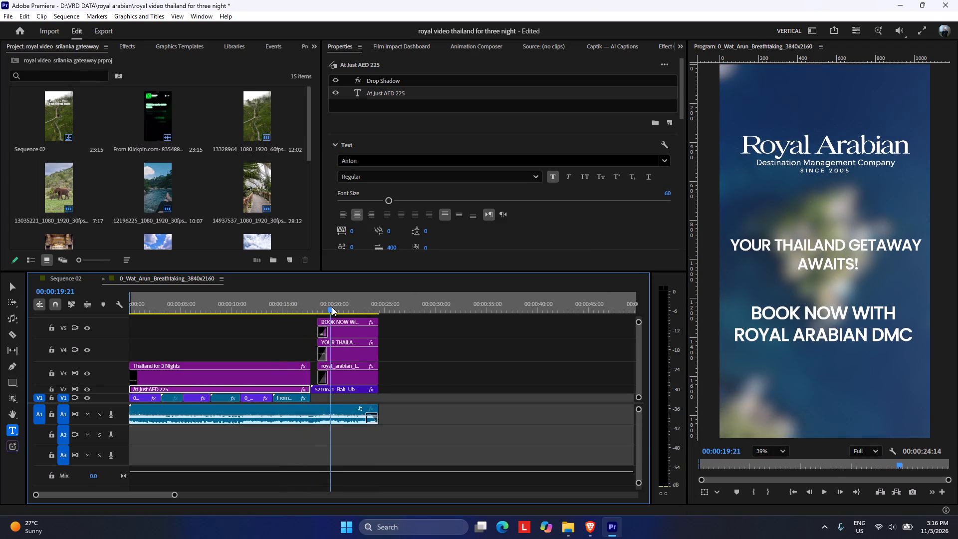
{"action": "left_click_drag", "start_coordinate": [332, 307], "coordinate": [341, 308]}
{"action": "left_click", "coordinate": [444, 369]}
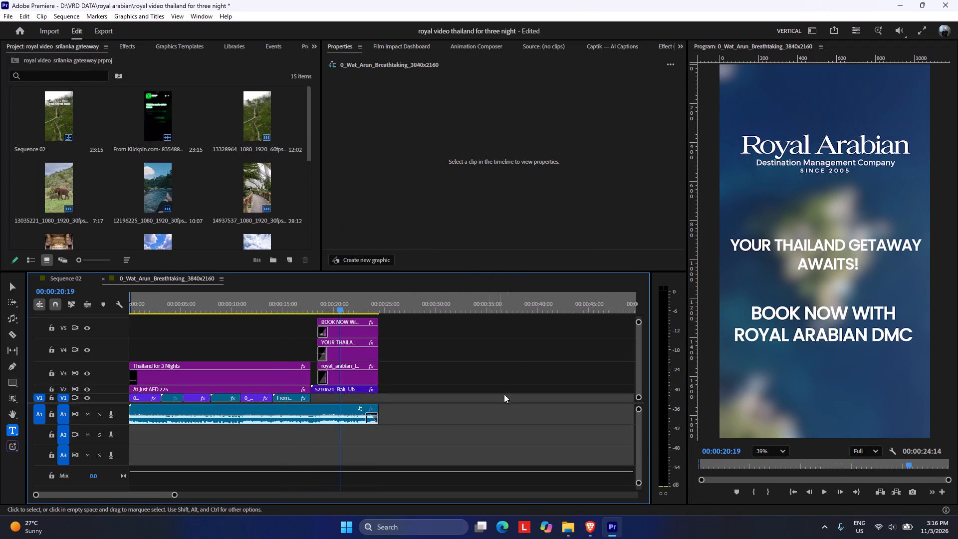
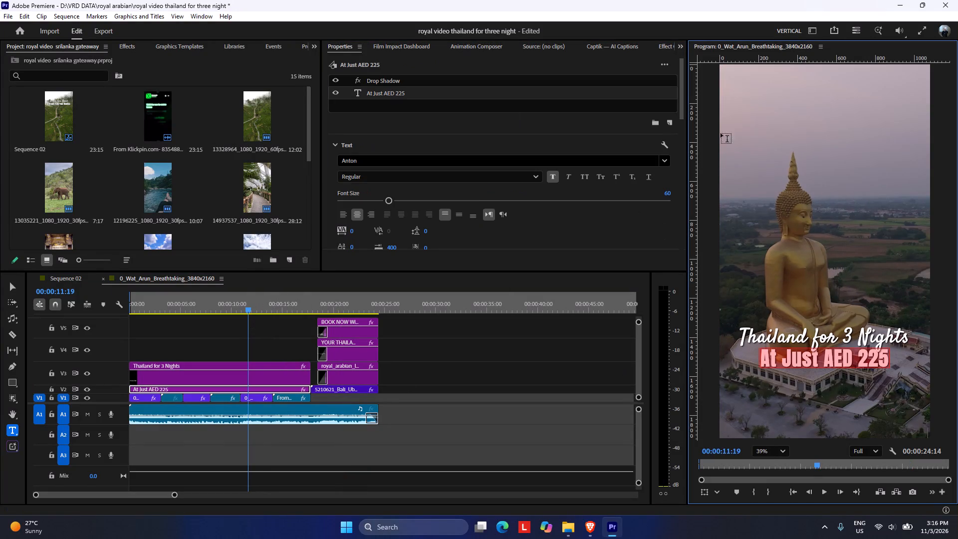
Change the price title under "Thailand for 3 Nights" to read "At Just AED 240".
{"action": "left_click", "coordinate": [887, 360]}
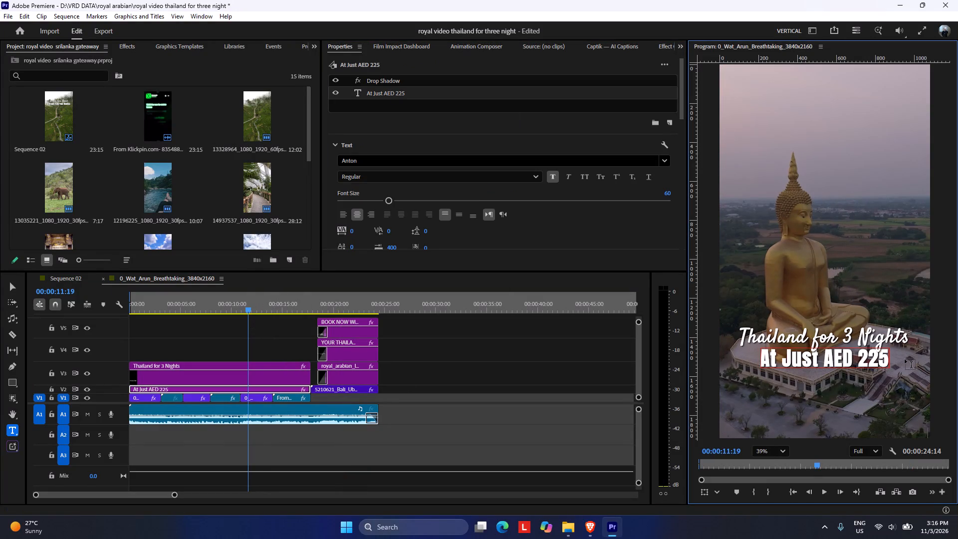
{"action": "key", "text": "BackSpace"}
{"action": "key", "text": "BackSpace"}
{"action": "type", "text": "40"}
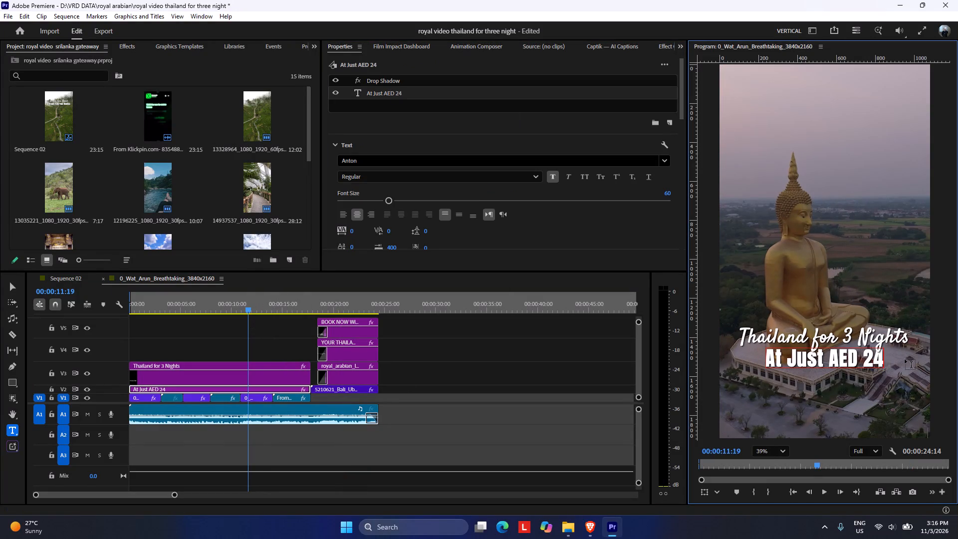
Set up the Thailand sequence for export and open the Save As dialog for its output file name and location.
{"action": "left_click", "coordinate": [100, 27]}
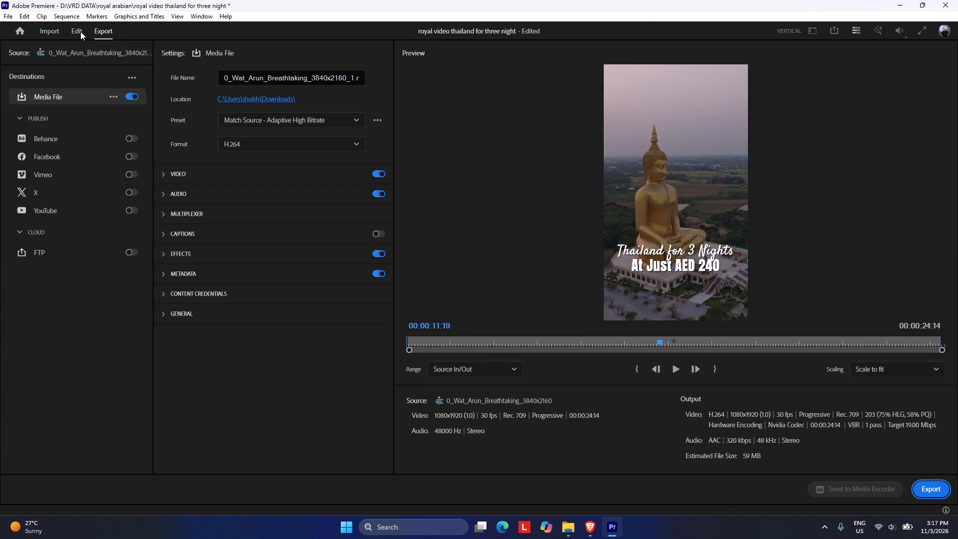
{"action": "left_click", "coordinate": [297, 84]}
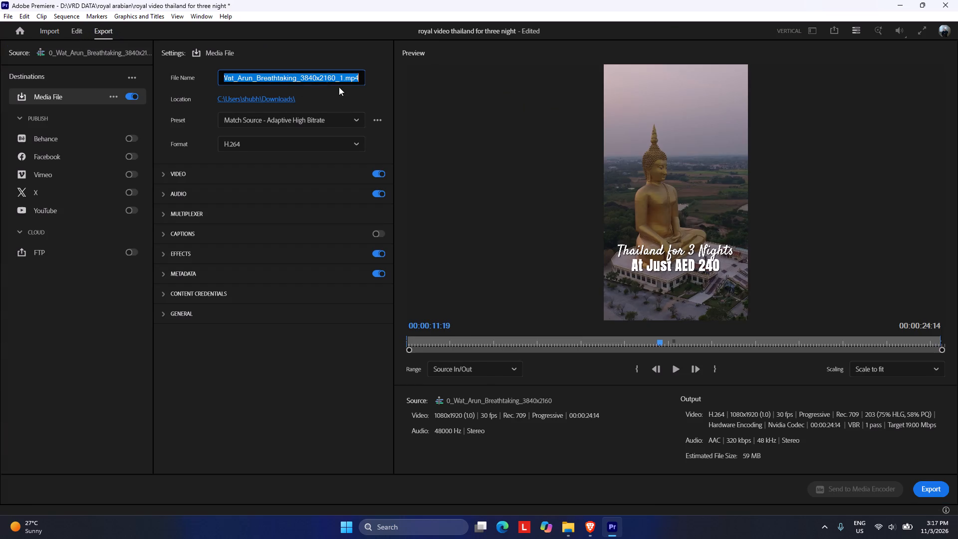
{"action": "left_click", "coordinate": [263, 102]}
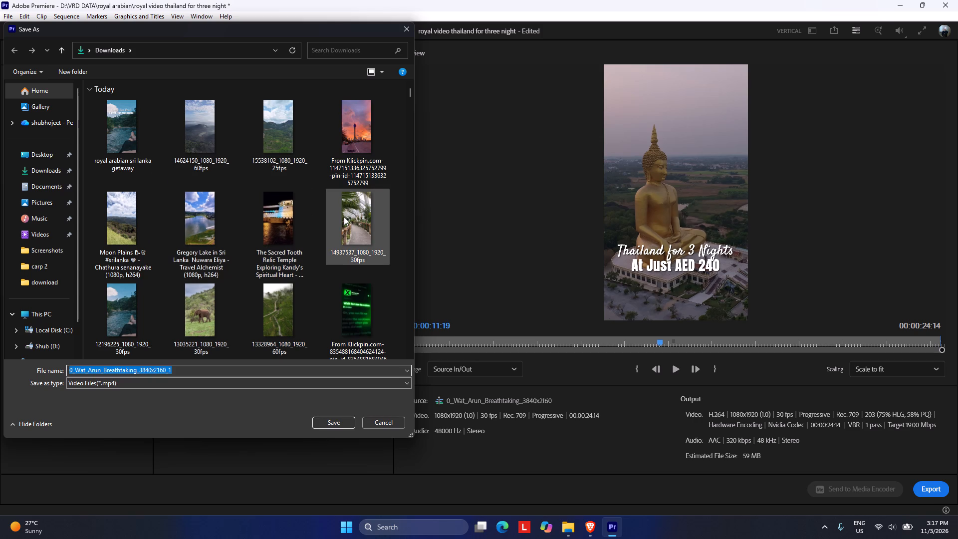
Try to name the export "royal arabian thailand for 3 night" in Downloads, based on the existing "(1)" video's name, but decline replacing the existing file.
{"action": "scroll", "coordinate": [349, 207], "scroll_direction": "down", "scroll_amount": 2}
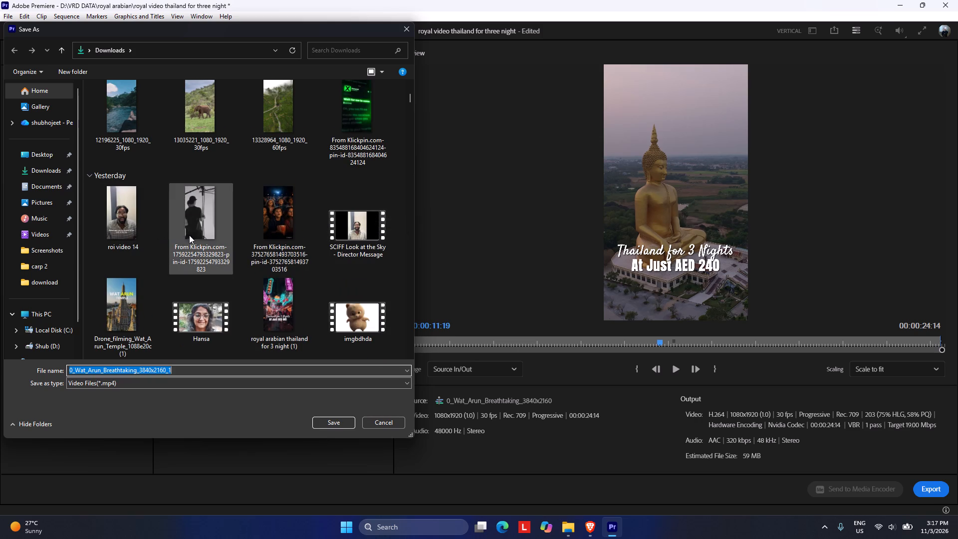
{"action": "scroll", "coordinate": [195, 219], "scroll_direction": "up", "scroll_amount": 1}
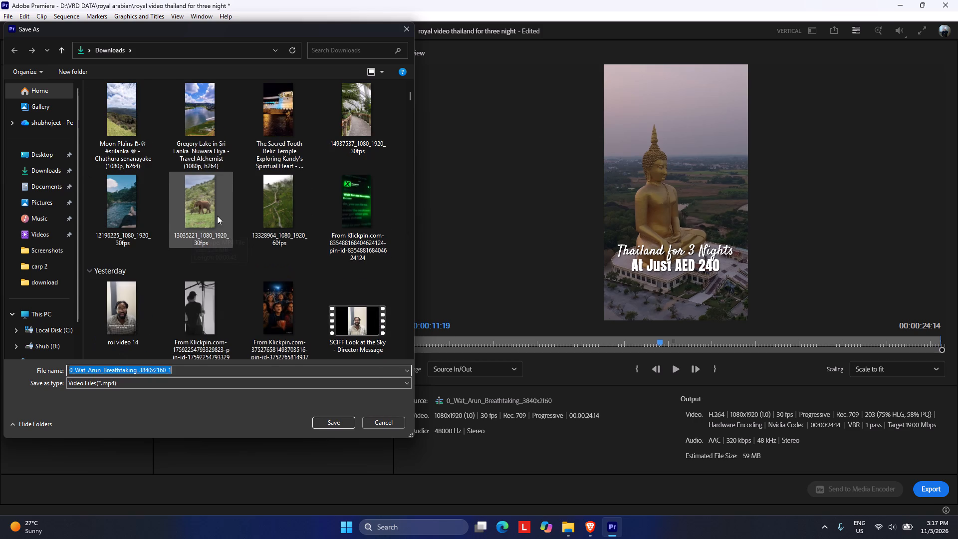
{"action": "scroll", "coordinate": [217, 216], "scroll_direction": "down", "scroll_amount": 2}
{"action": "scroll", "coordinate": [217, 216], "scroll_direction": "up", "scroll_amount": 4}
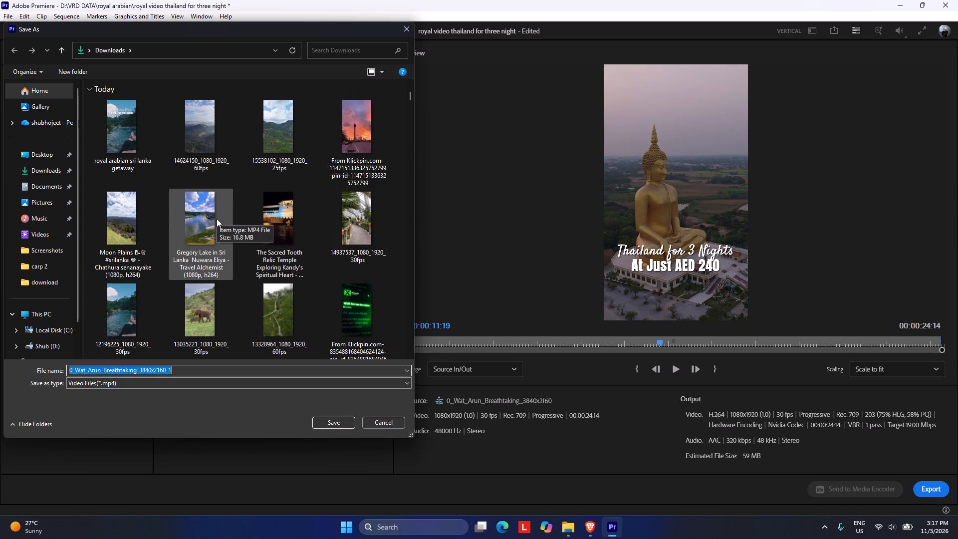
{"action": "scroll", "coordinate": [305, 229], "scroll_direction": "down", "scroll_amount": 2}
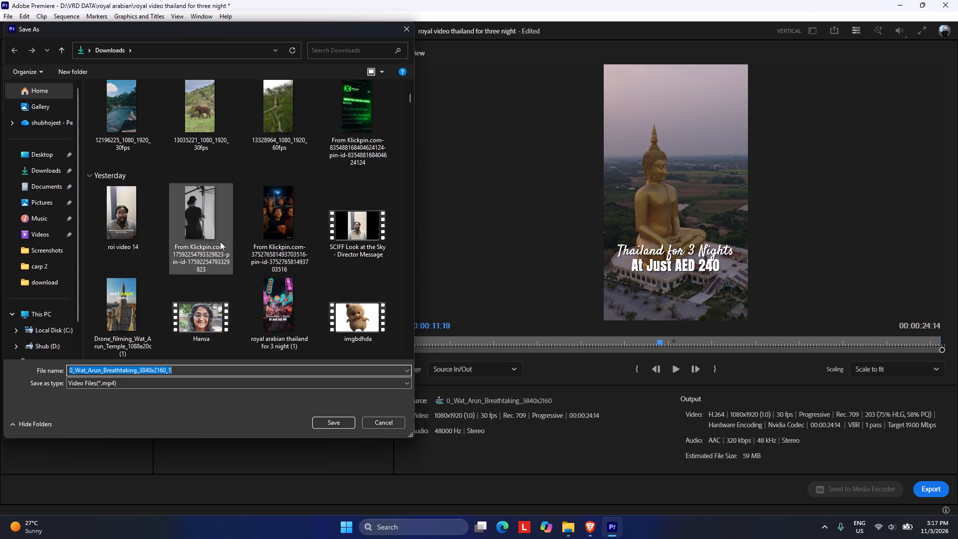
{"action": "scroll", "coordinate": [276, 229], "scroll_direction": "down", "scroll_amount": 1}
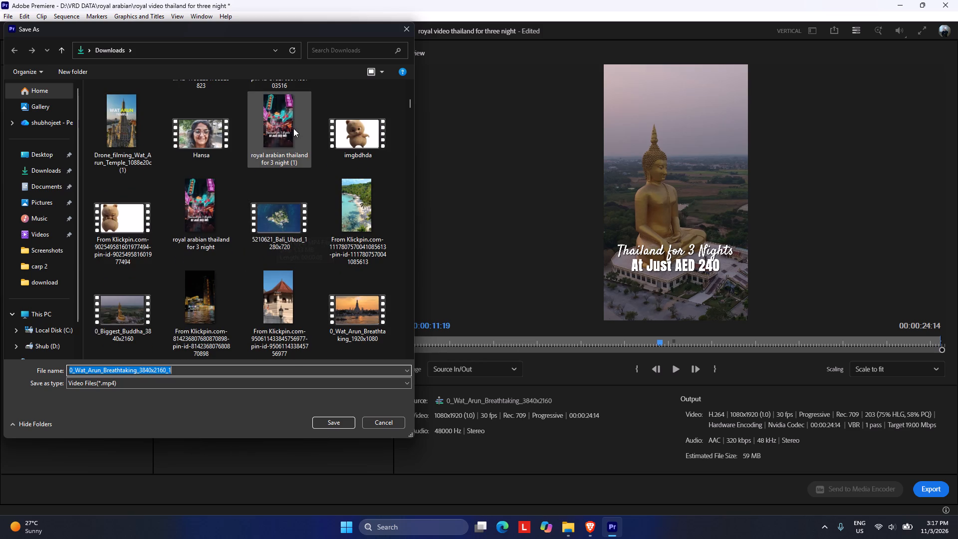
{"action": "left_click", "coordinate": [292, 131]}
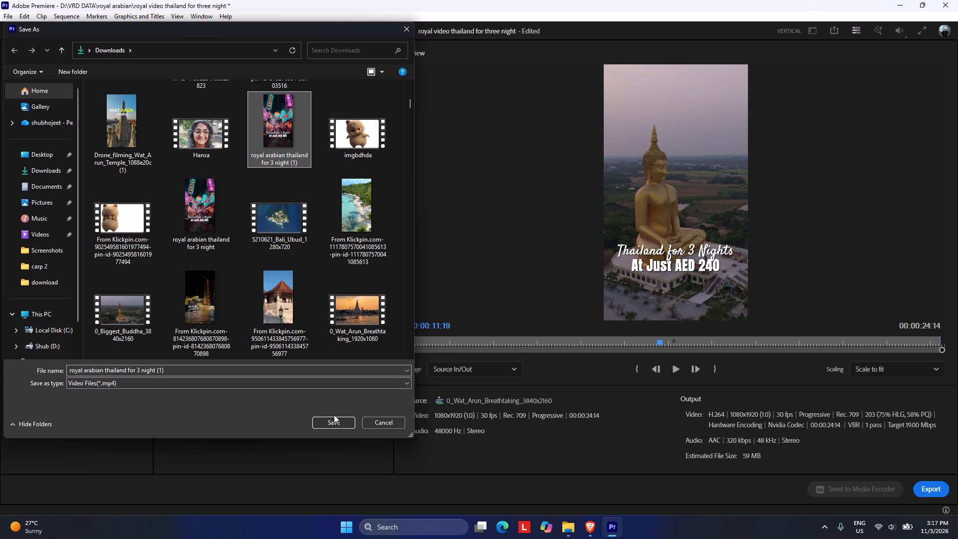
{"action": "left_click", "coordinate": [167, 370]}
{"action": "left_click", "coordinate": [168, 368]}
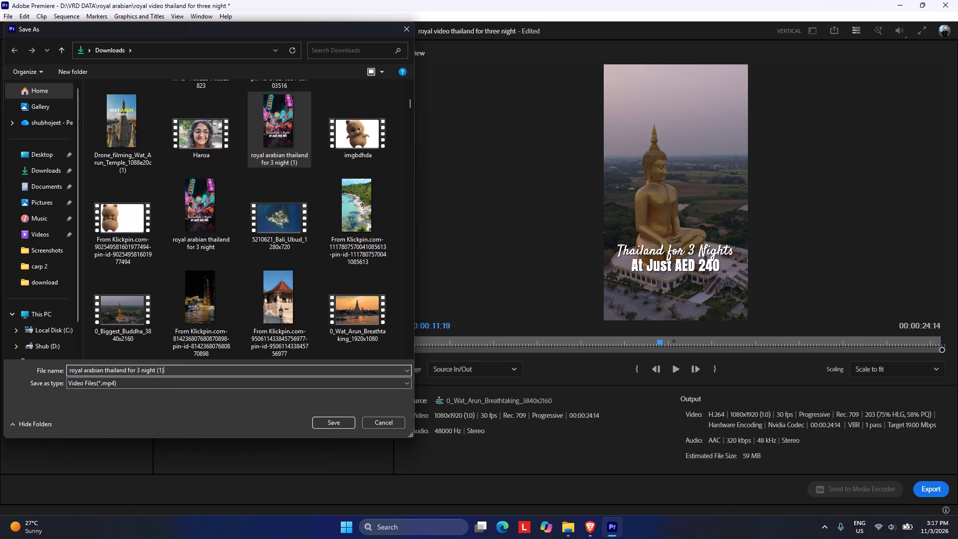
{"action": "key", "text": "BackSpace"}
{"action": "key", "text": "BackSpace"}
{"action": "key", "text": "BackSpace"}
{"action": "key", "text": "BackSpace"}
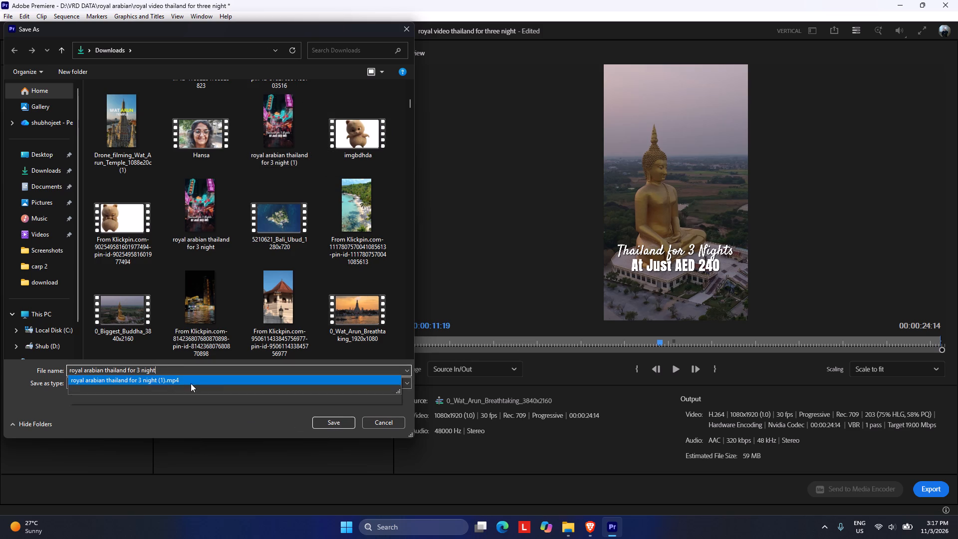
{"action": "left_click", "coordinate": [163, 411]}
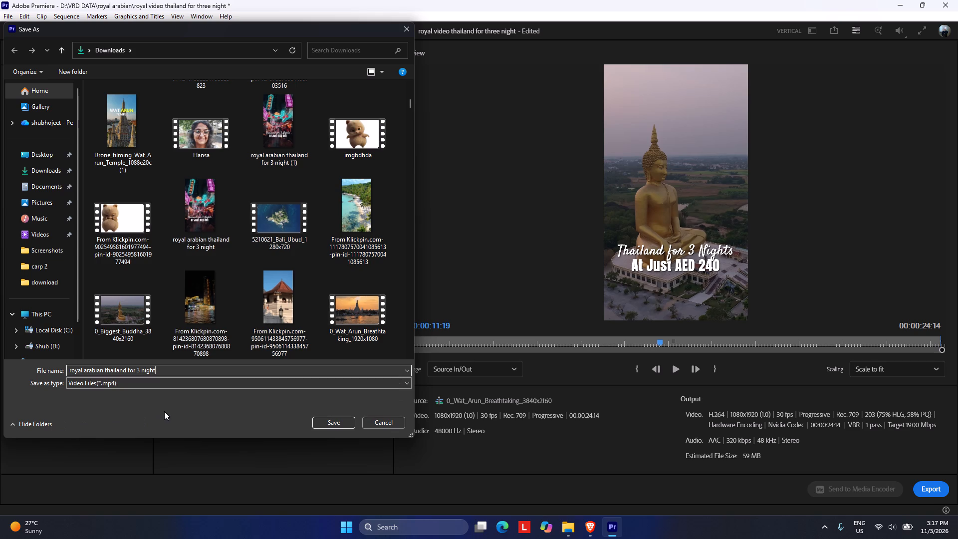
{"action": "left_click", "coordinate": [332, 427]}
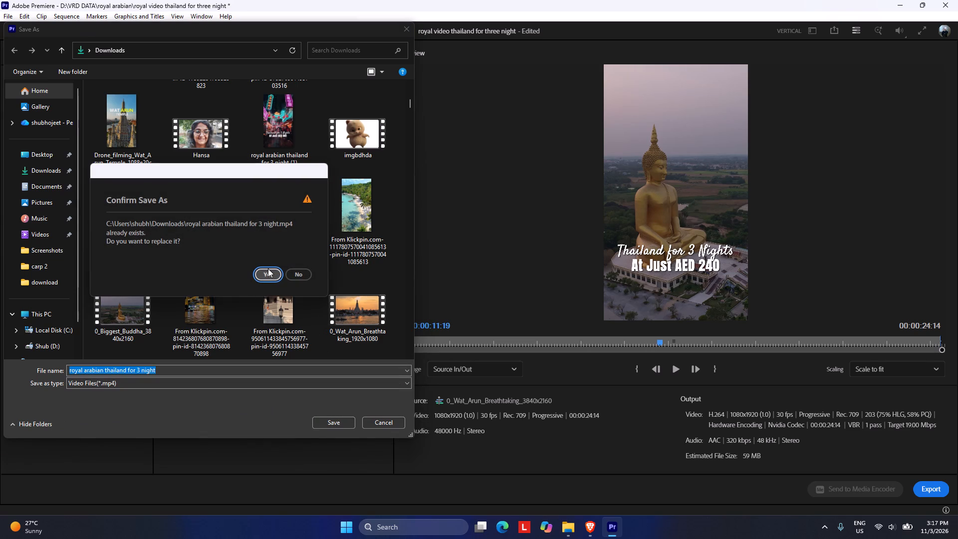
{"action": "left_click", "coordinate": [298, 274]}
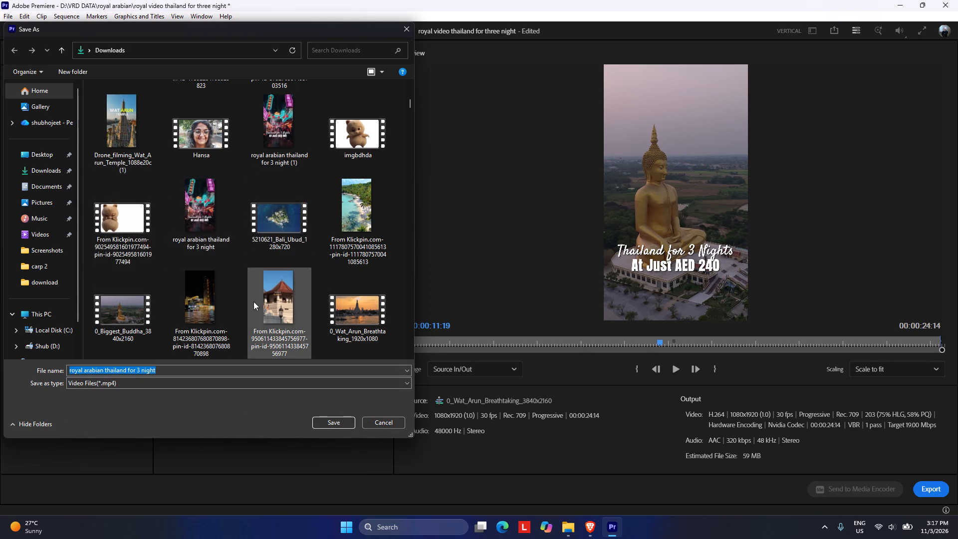
Set the export file to "royal arabian thailand for 3 night (1)" in Downloads, replacing the existing video of that name.
{"action": "left_click", "coordinate": [282, 147]}
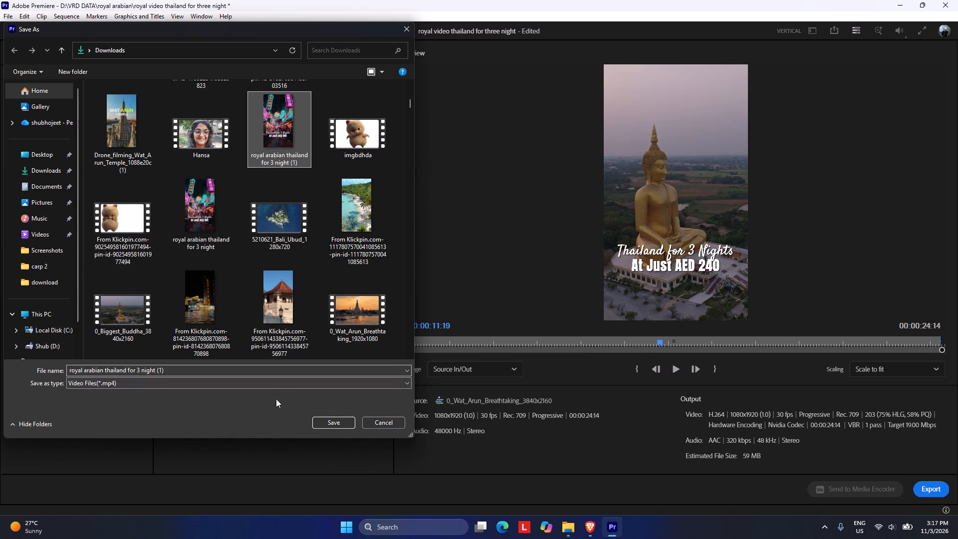
{"action": "left_click", "coordinate": [338, 421]}
{"action": "left_click", "coordinate": [270, 275]}
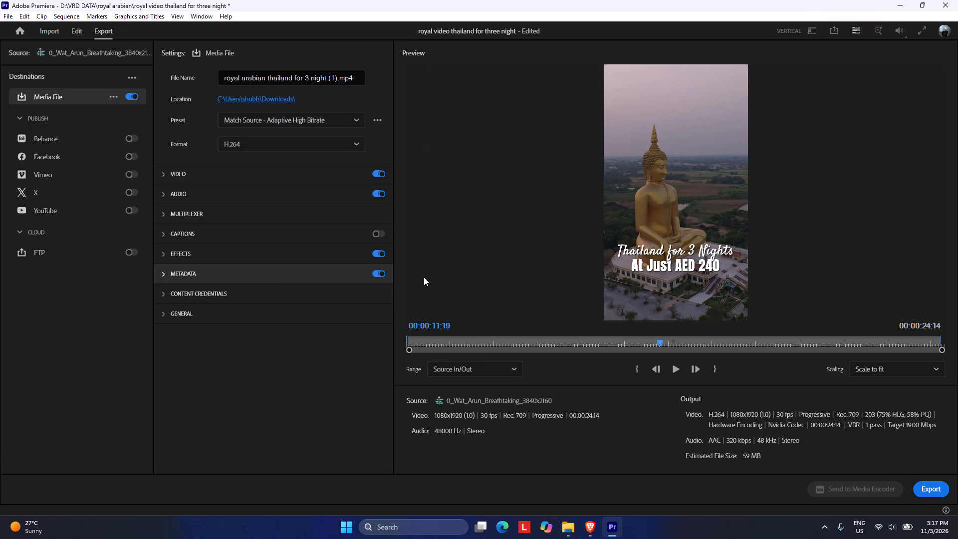
Start exporting the Thailand for 3 Nights video with the current export settings.
{"action": "left_click", "coordinate": [941, 485]}
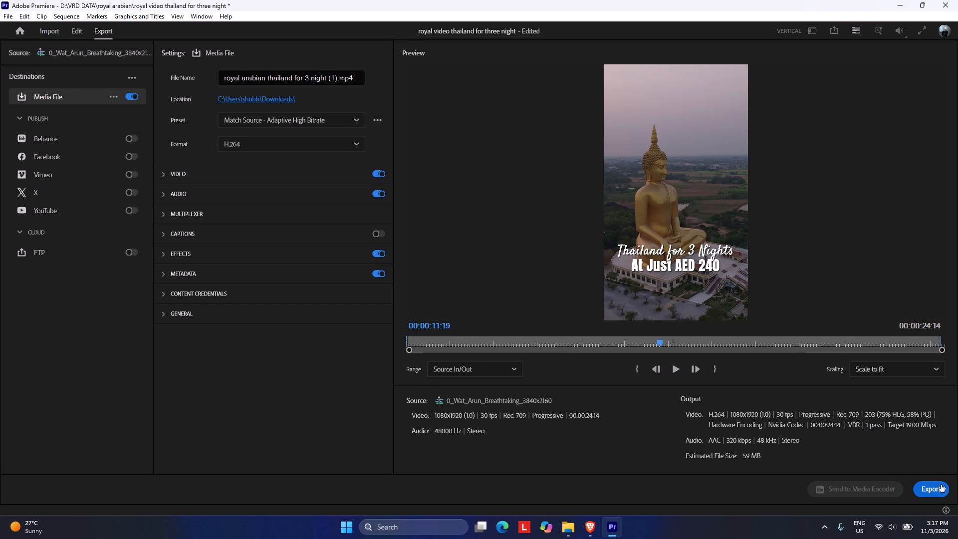